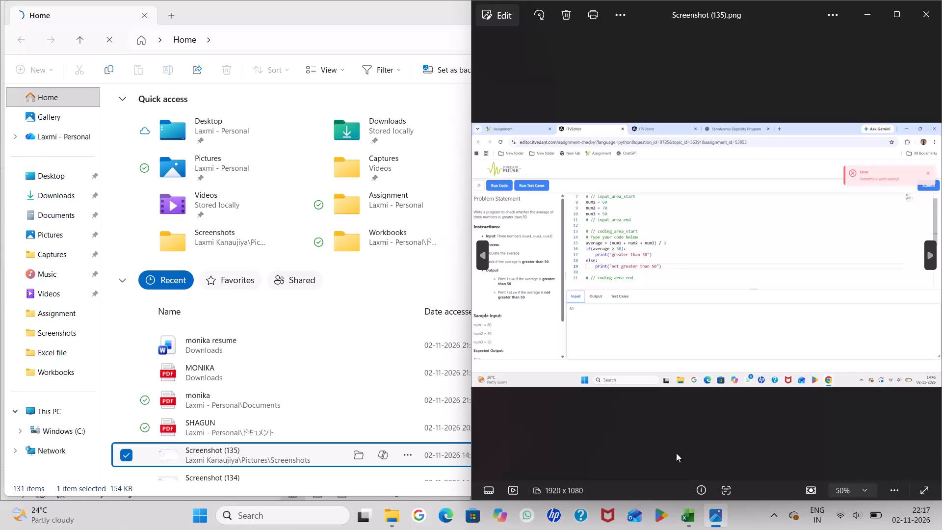
pyautogui.scroll(-2, 273, 477)
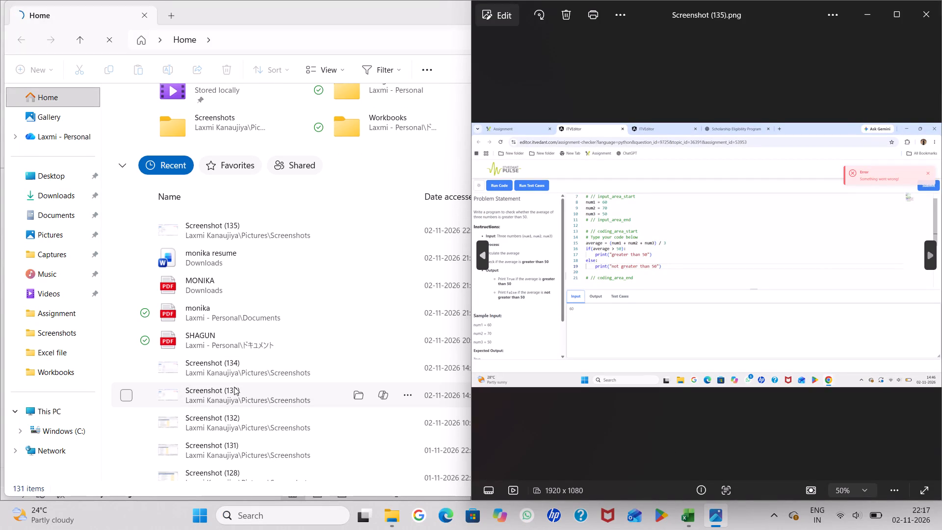
pyautogui.doubleClick(234, 387)
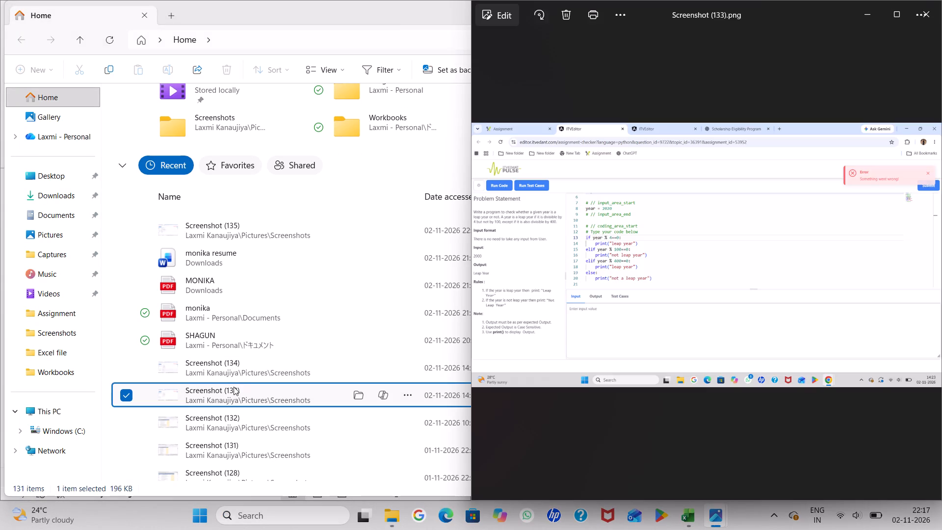
pyautogui.click(224, 417)
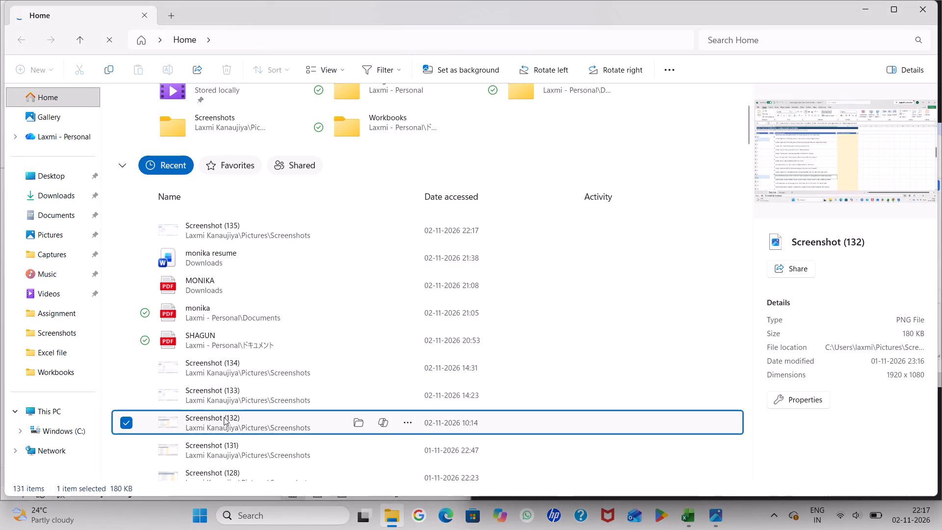
pyautogui.scroll(-2, 224, 417)
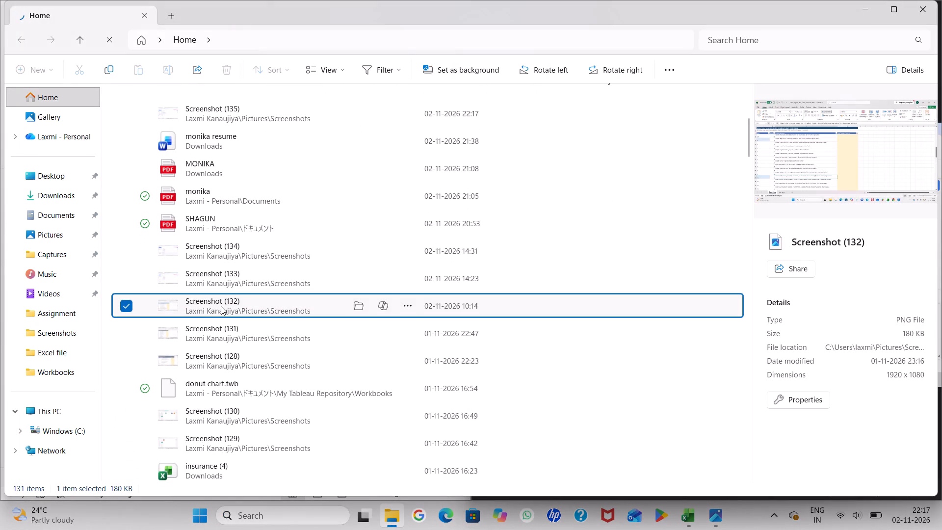
pyautogui.doubleClick(221, 306)
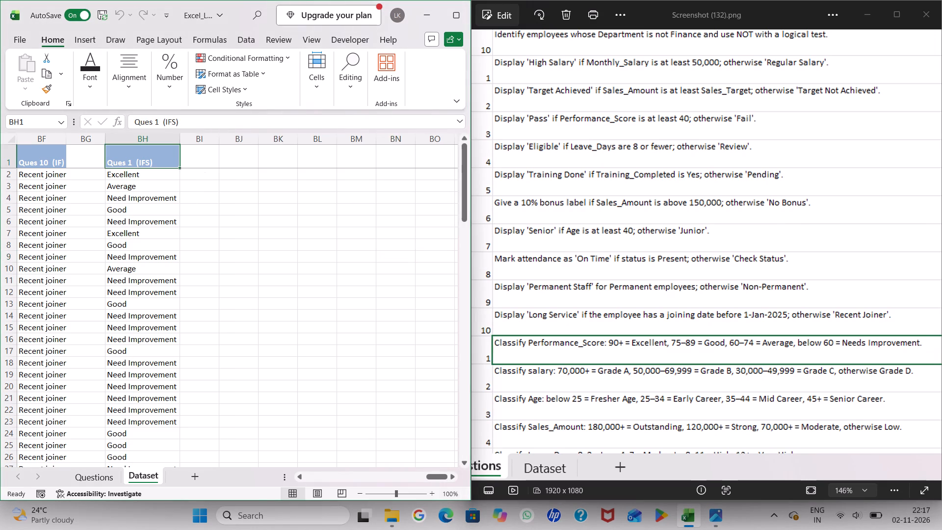
pyautogui.press('Right')
pyautogui.press('q')
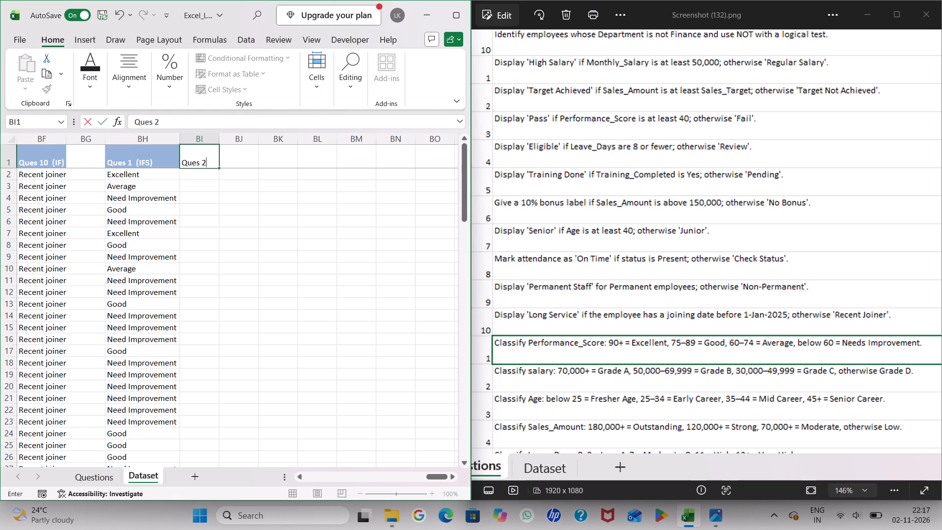
pyautogui.press('Down')
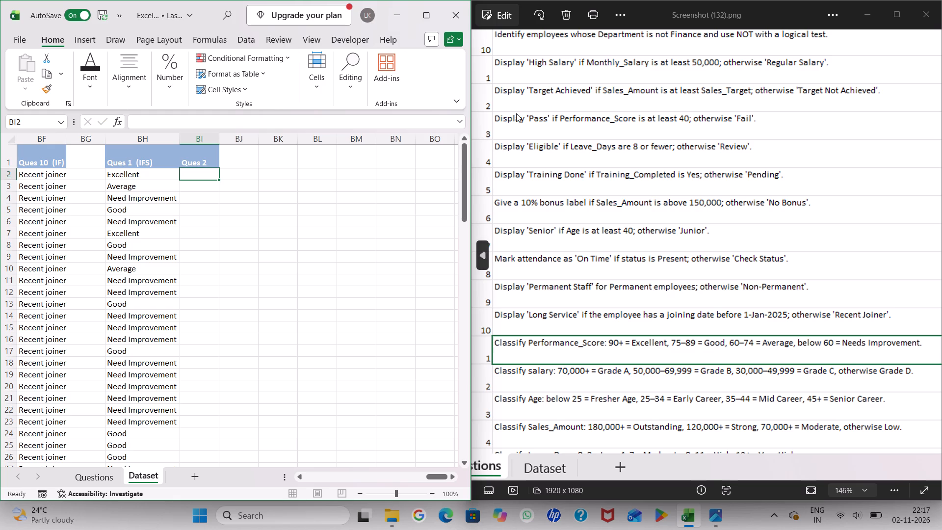
# Examine the IFS salary classification question, number 2, enlarged in Screenshot (132).
pyautogui.moveTo(516, 113); pyautogui.dragTo(546, 123)
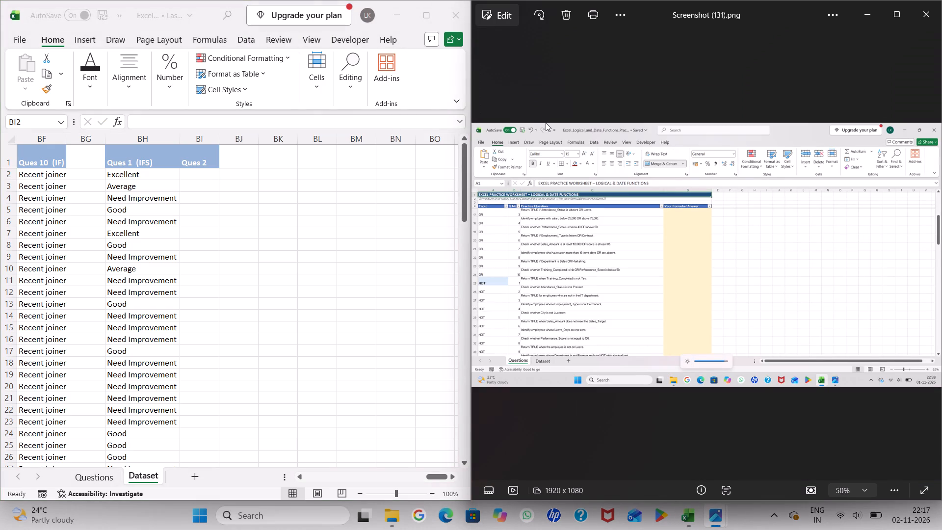
pyautogui.click(933, 219)
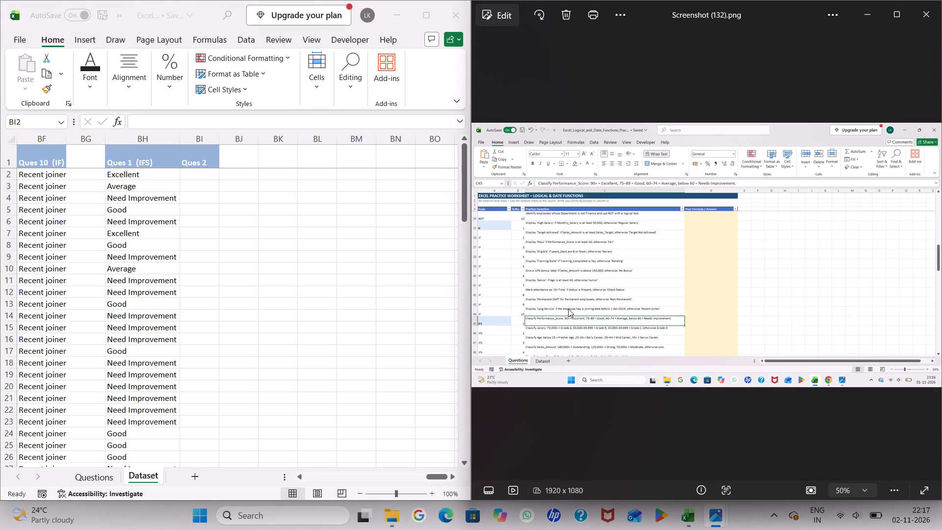
pyautogui.keyDown('ctrl'); pyautogui.scroll(10, 568, 309); pyautogui.keyUp('ctrl')
pyautogui.moveTo(576, 281); pyautogui.dragTo(622, 272)
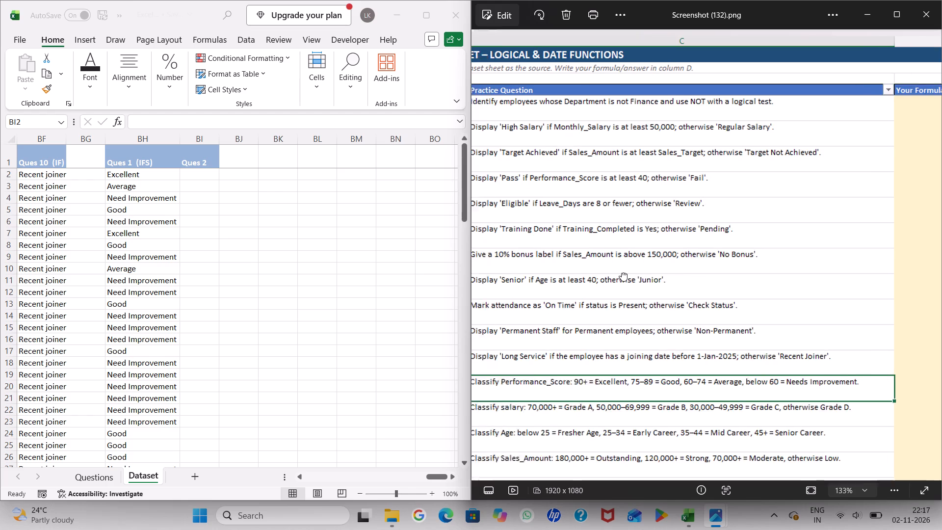
pyautogui.moveTo(622, 272); pyautogui.dragTo(660, 262)
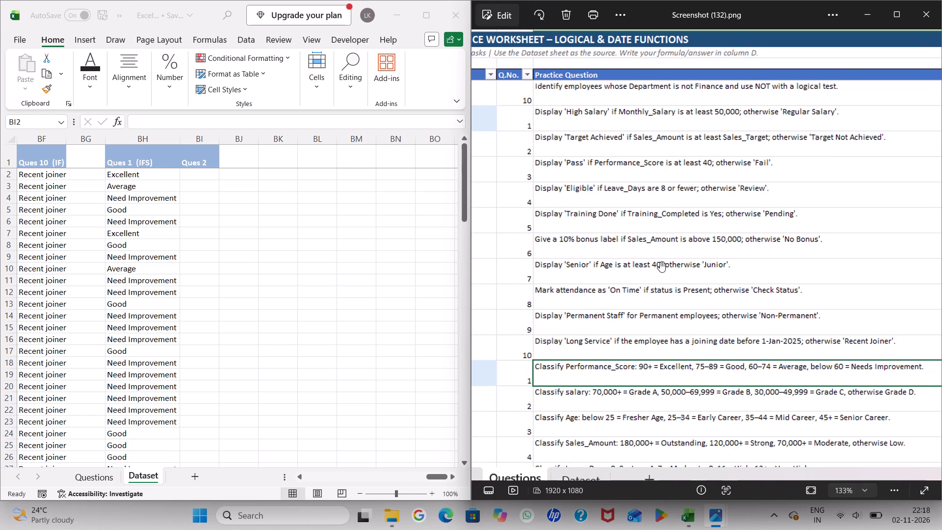
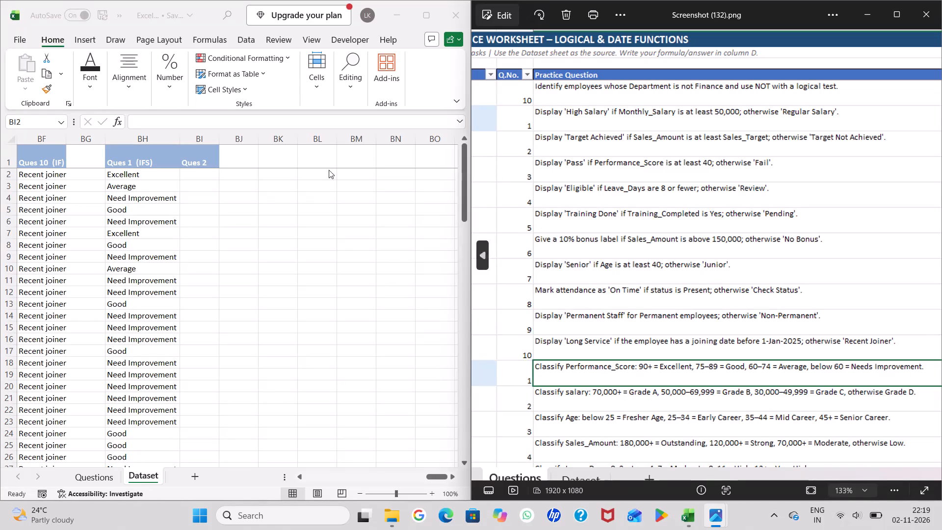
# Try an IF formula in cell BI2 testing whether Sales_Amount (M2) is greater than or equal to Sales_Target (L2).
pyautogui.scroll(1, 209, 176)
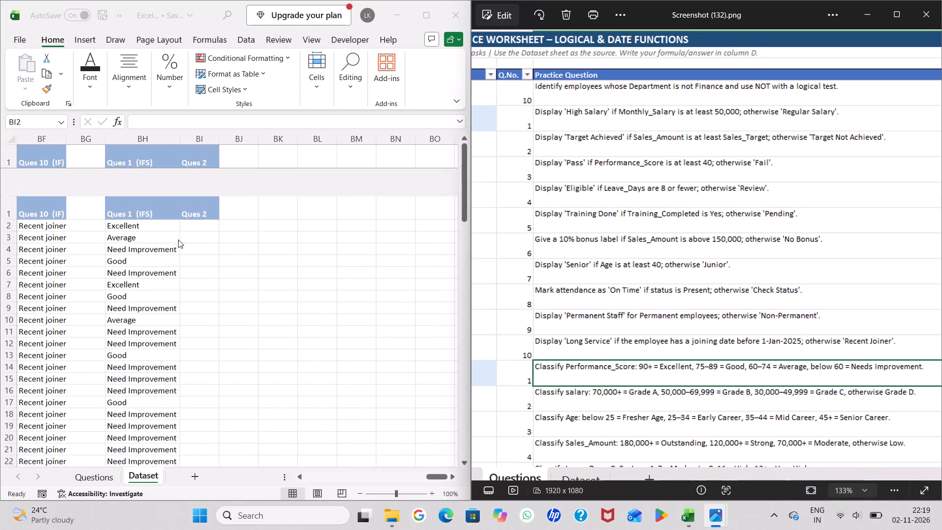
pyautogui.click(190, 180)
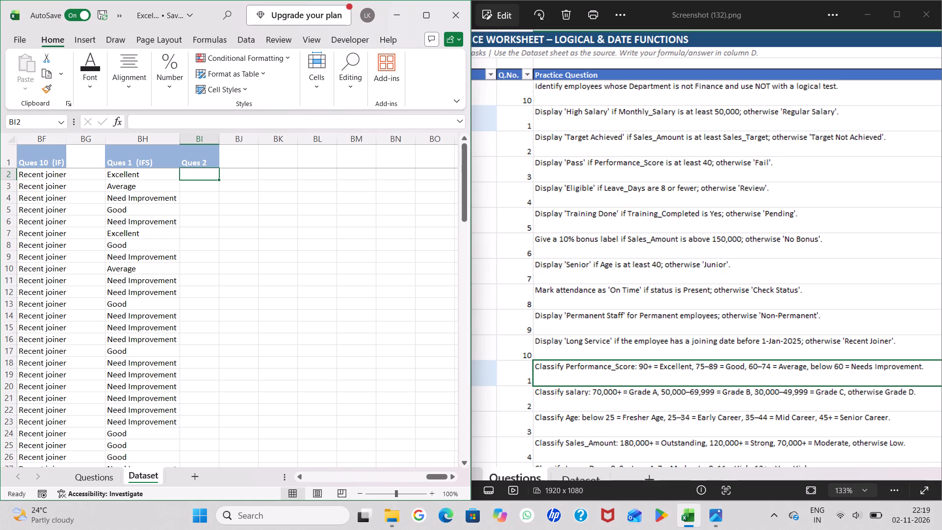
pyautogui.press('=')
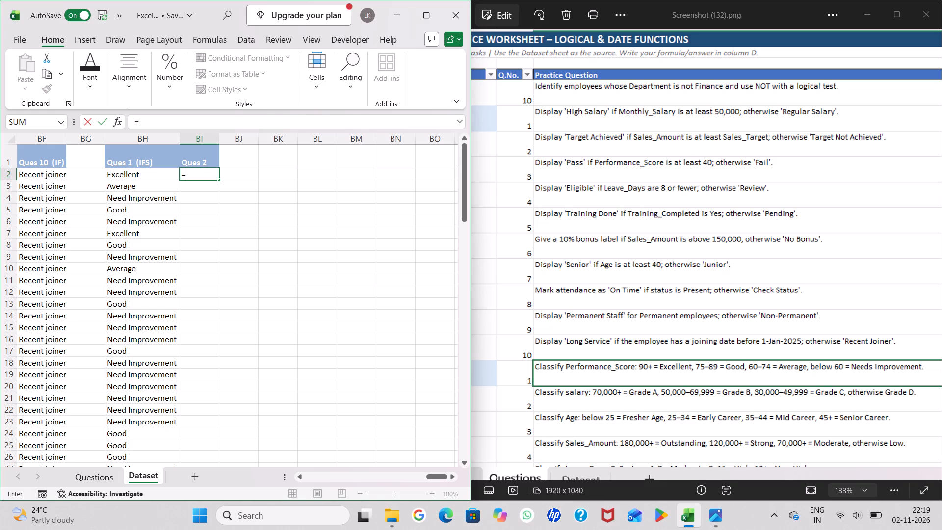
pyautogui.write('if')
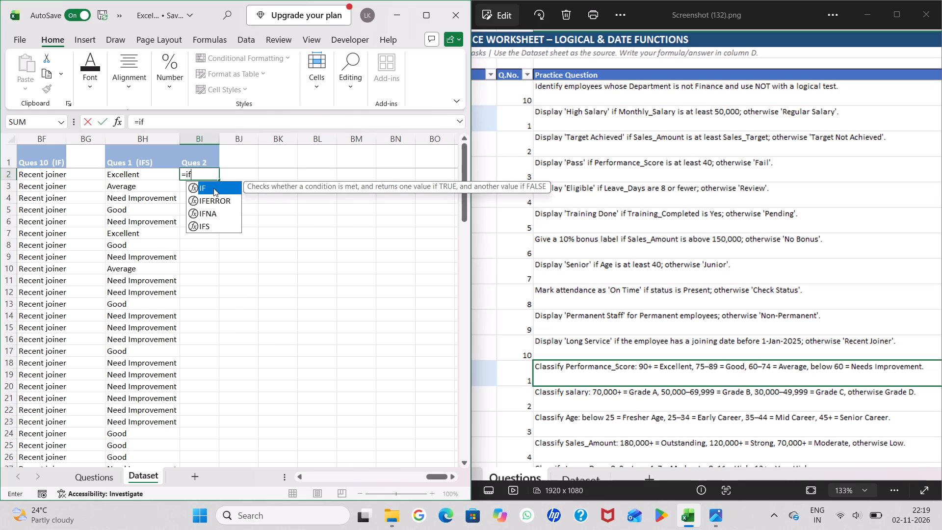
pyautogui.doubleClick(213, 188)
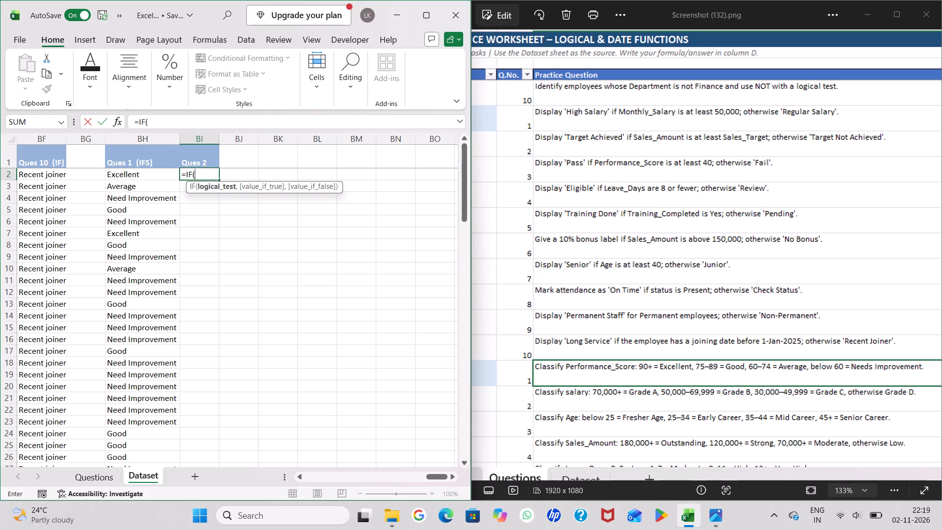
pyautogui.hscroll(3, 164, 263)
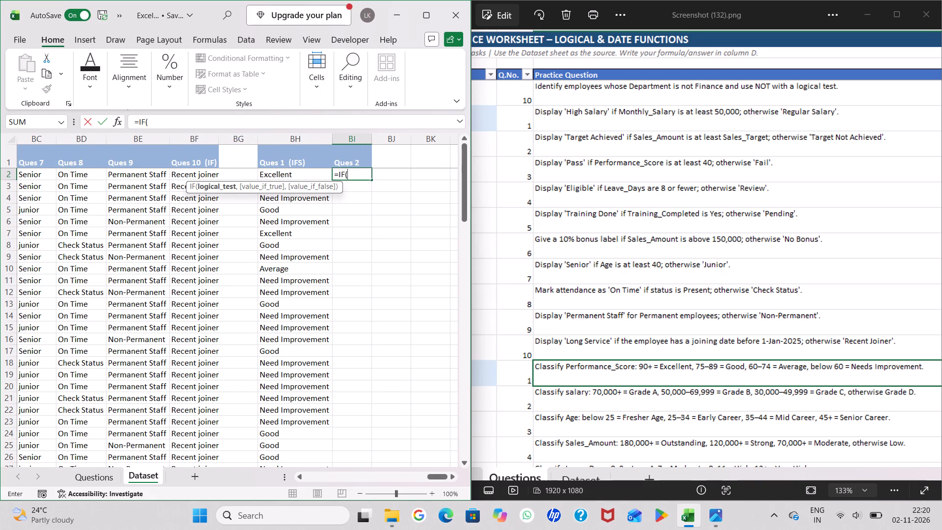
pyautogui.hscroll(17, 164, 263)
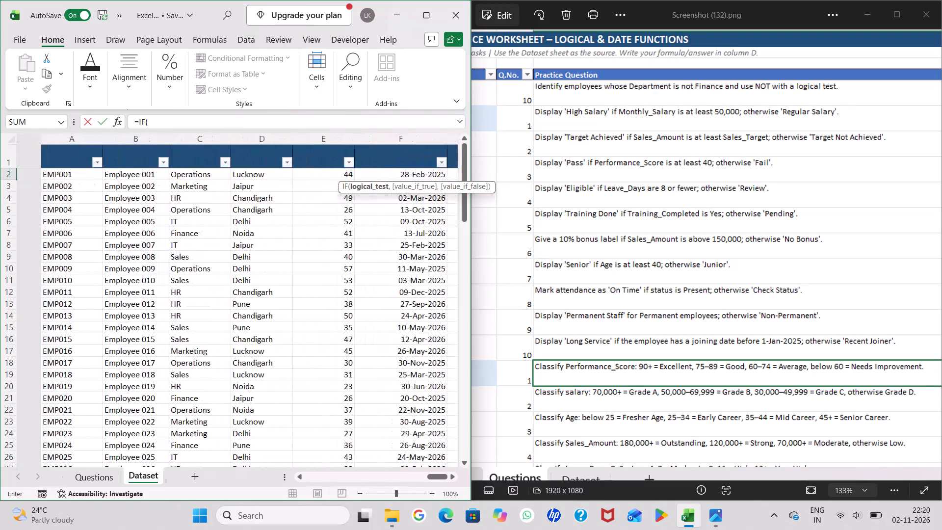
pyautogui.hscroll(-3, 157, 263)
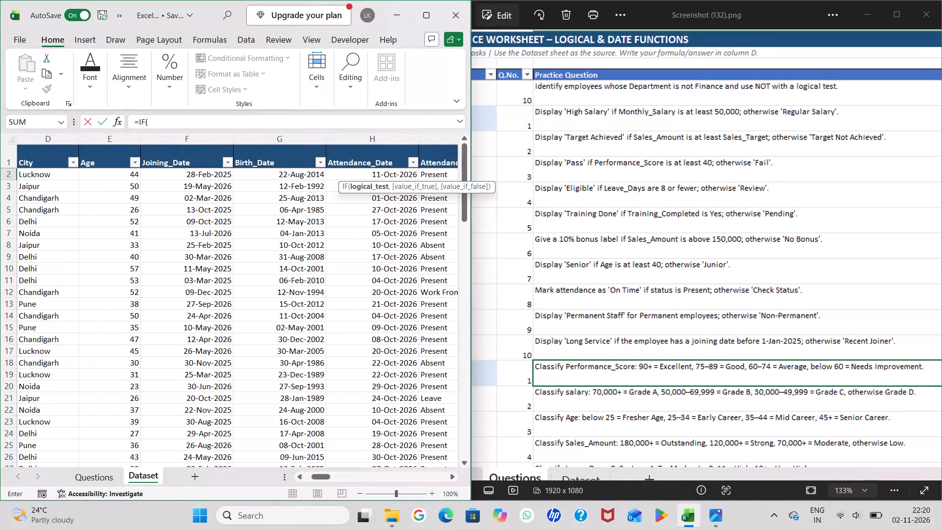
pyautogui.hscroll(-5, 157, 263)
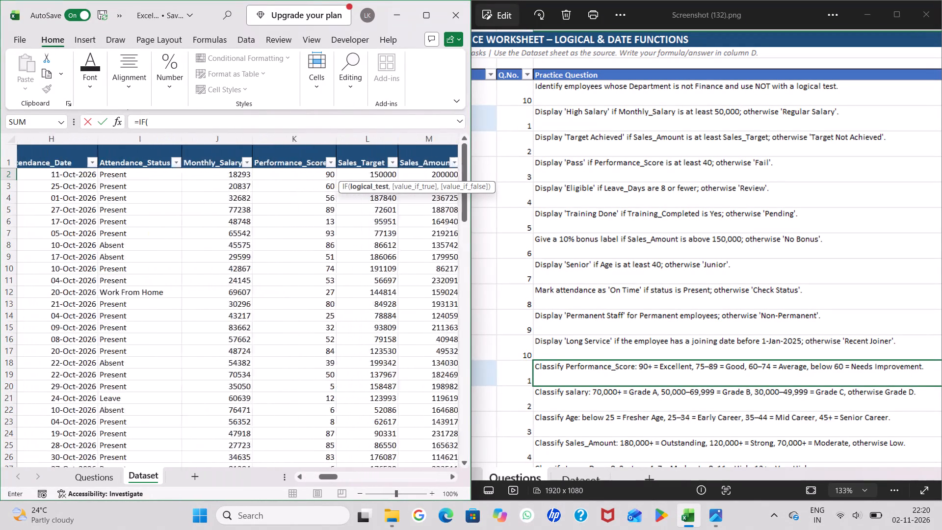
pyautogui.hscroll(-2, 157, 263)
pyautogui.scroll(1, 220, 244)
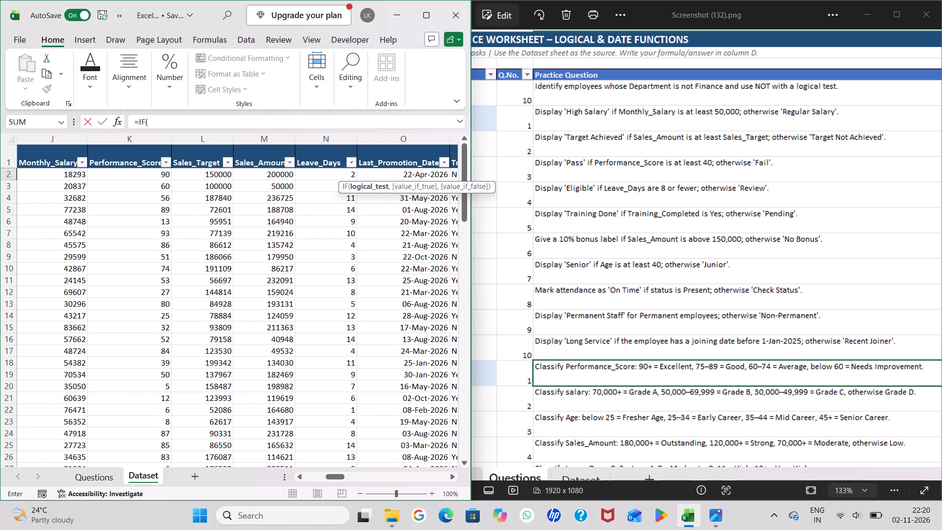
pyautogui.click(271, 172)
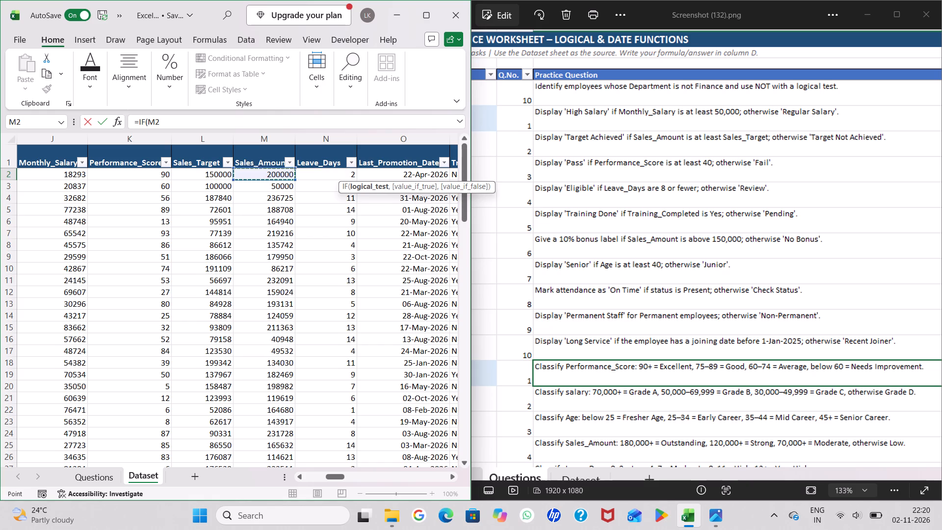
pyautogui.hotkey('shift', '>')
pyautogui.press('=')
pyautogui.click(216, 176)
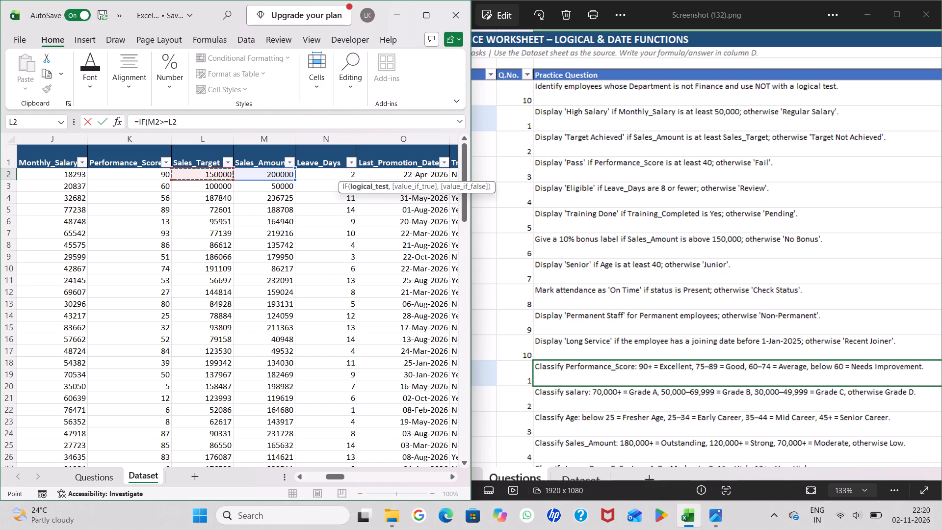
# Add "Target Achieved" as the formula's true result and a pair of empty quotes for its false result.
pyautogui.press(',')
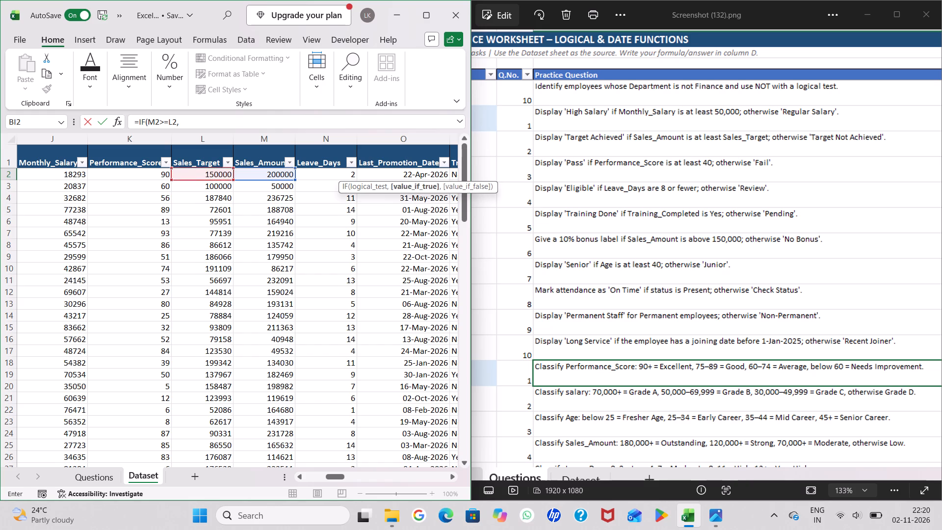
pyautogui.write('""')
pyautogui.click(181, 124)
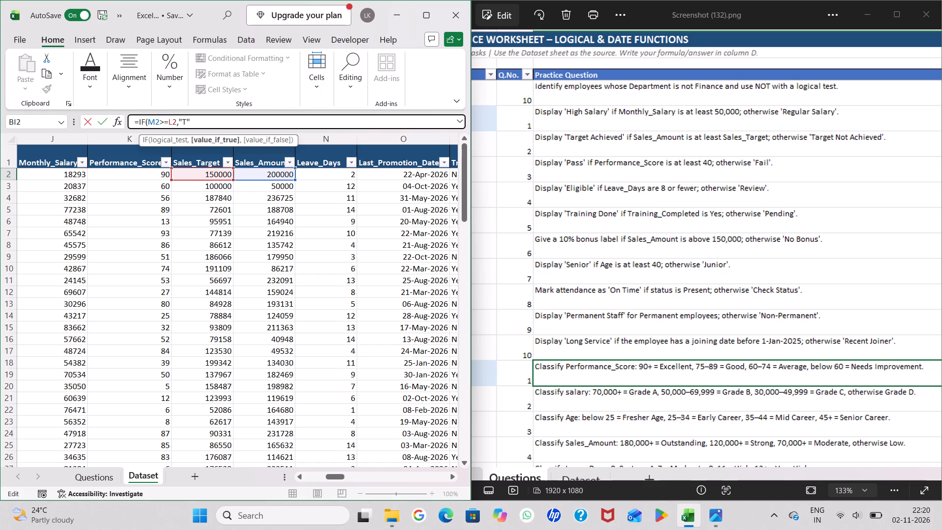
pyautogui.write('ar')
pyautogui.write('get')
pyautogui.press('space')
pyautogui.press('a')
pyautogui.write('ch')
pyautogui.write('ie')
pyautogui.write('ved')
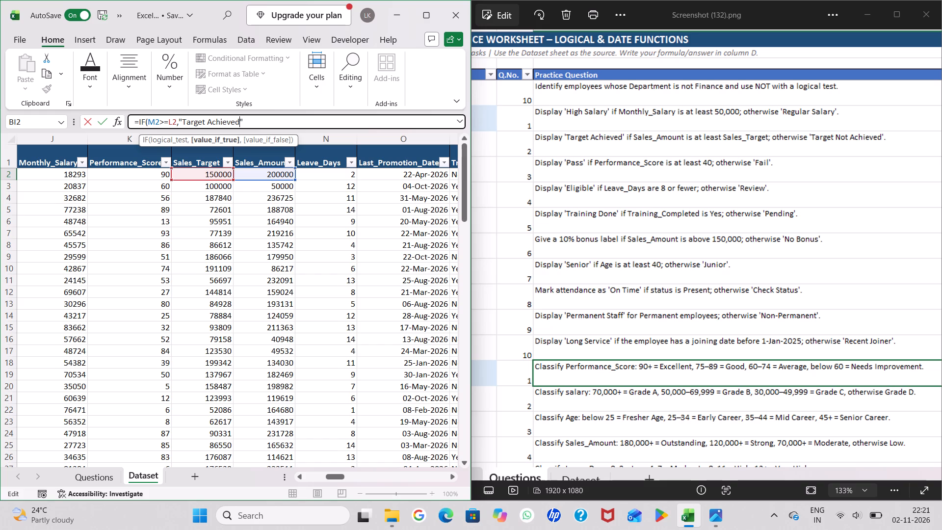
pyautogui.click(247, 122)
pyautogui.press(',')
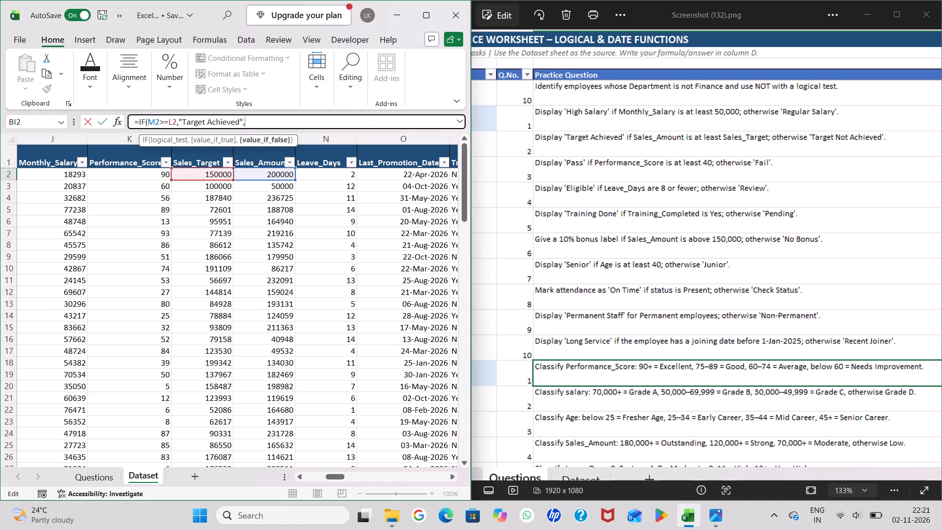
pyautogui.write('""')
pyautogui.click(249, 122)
# Examine the topics and questions in Screenshot (132) against the answer columns of the Dataset sheet to check which question applies.
pyautogui.moveTo(538, 195); pyautogui.dragTo(640, 188)
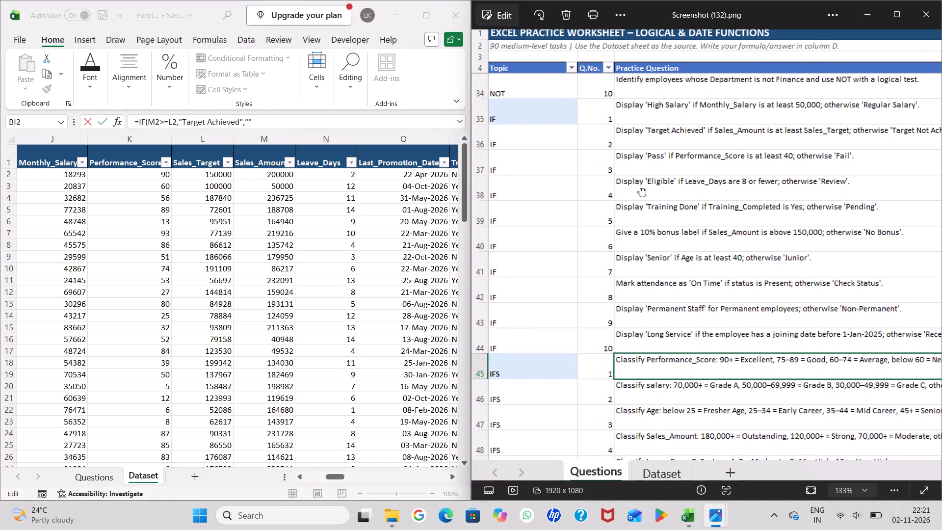
pyautogui.moveTo(640, 188); pyautogui.dragTo(569, 186)
pyautogui.hscroll(-10, 349, 210)
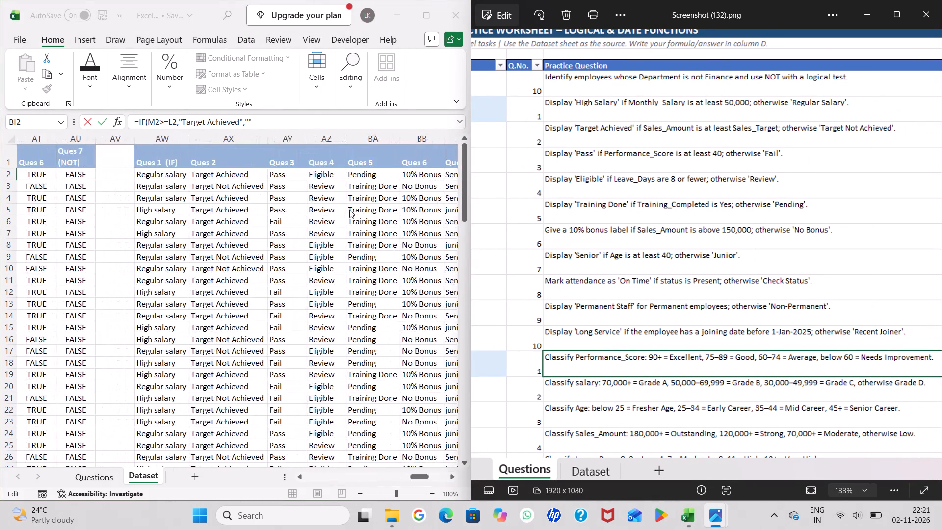
pyautogui.hscroll(-6, 349, 210)
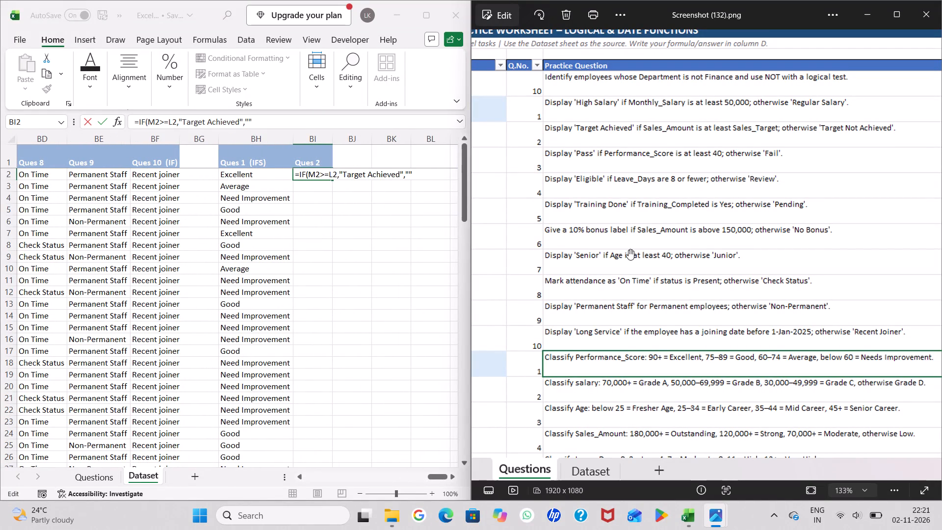
pyautogui.moveTo(628, 249); pyautogui.dragTo(772, 190)
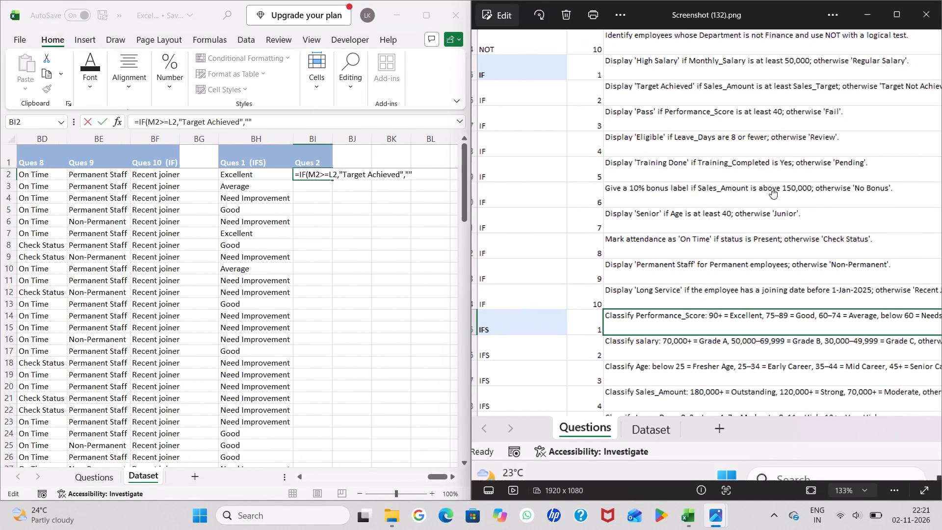
pyautogui.moveTo(772, 190); pyautogui.dragTo(785, 122)
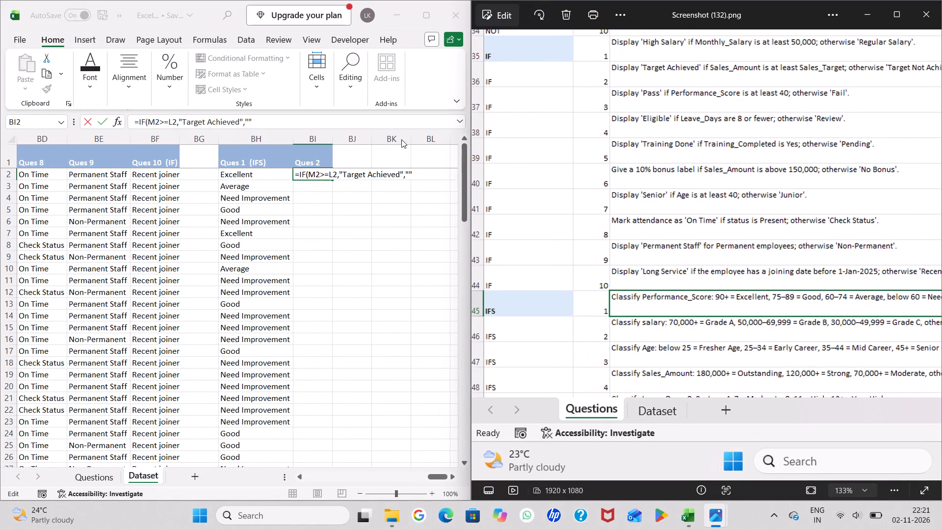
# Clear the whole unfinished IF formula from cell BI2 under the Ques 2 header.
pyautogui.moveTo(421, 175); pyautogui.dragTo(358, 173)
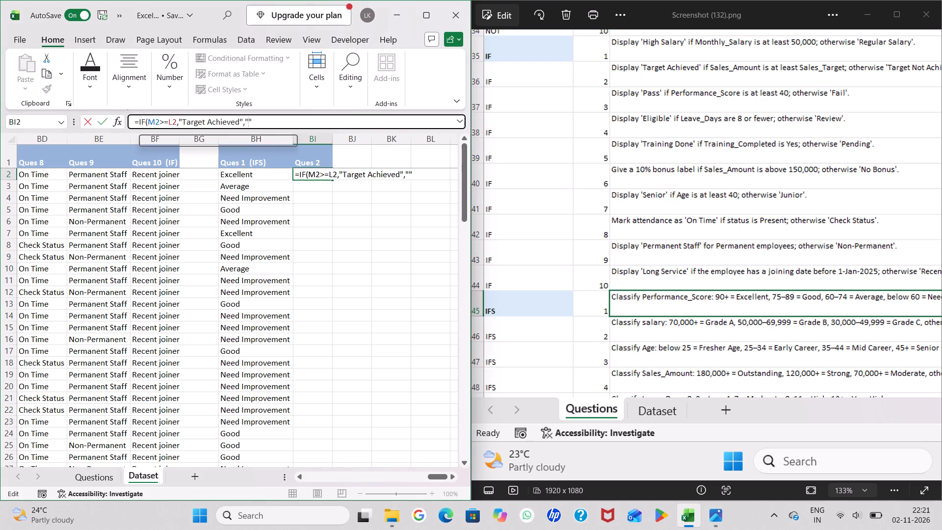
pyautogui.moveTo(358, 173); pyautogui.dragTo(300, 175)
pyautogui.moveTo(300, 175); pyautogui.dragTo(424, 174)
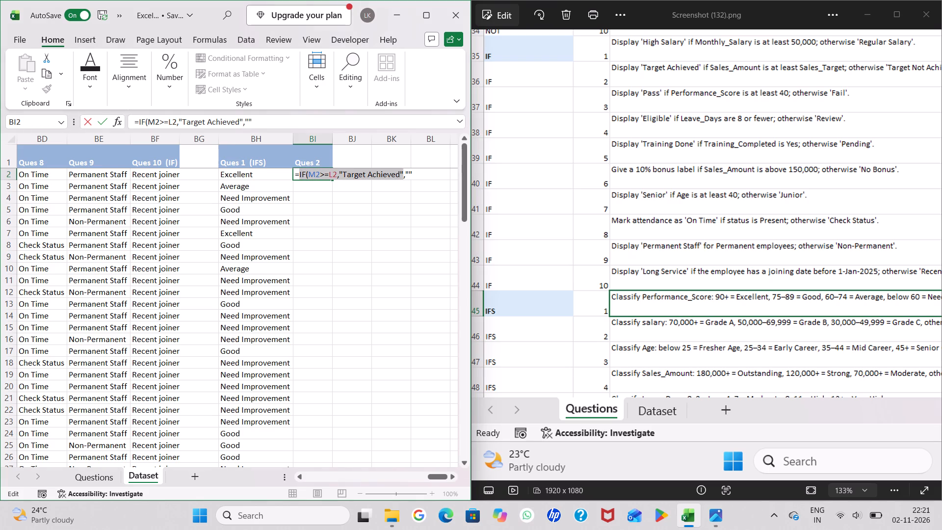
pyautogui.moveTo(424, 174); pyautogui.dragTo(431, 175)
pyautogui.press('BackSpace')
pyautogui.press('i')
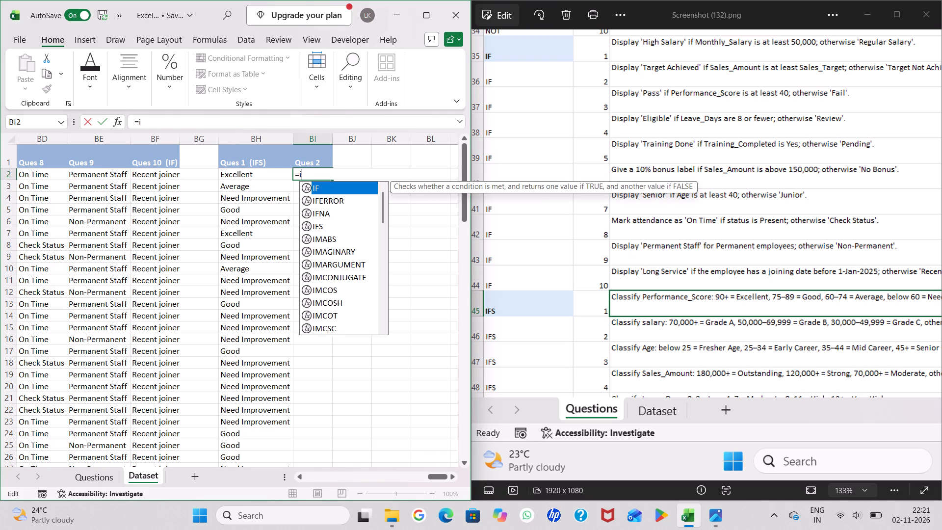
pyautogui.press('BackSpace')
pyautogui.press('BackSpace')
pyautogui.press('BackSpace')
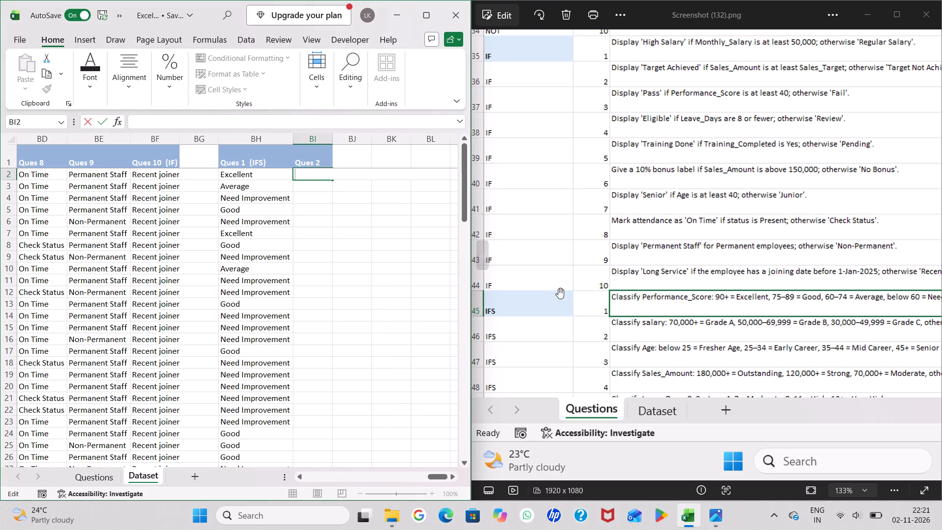
# Find Screenshot (131) among the neighbouring images and delete the file.
pyautogui.click(923, 248)
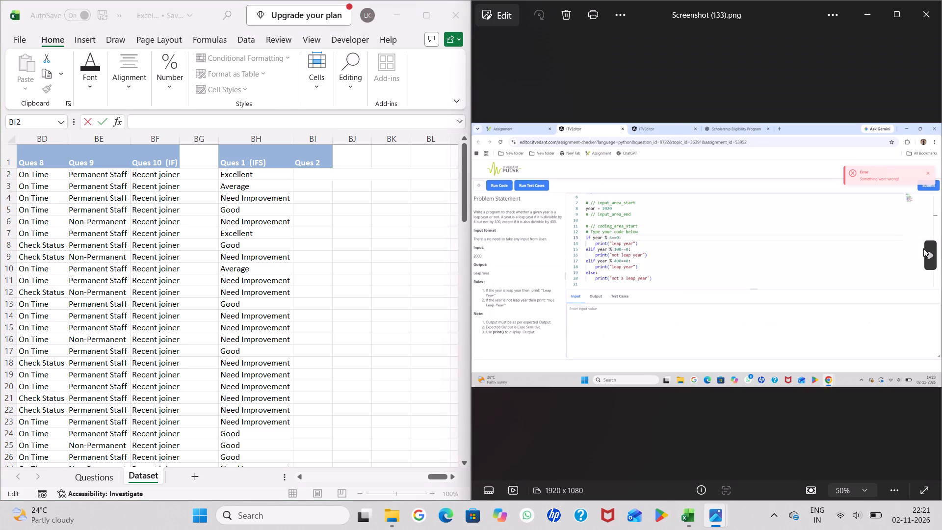
pyautogui.click(488, 257)
pyautogui.click(488, 257)
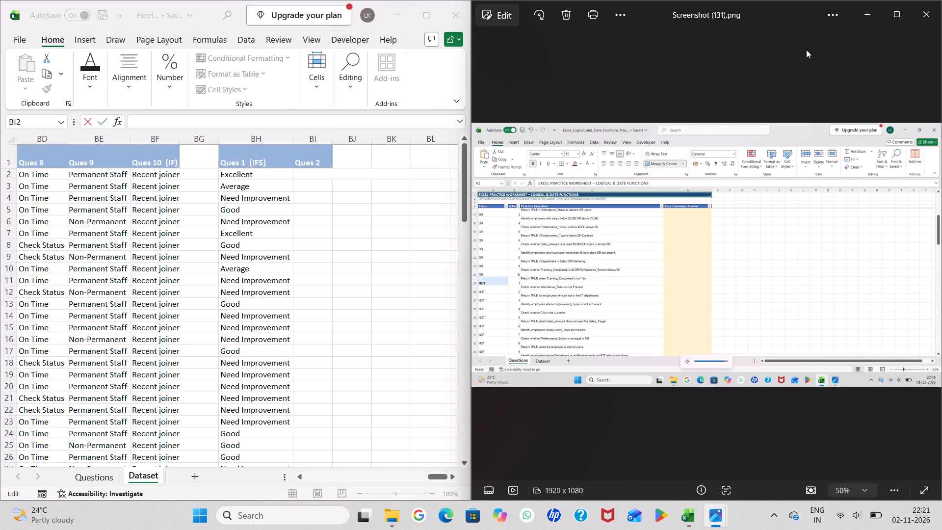
pyautogui.click(563, 16)
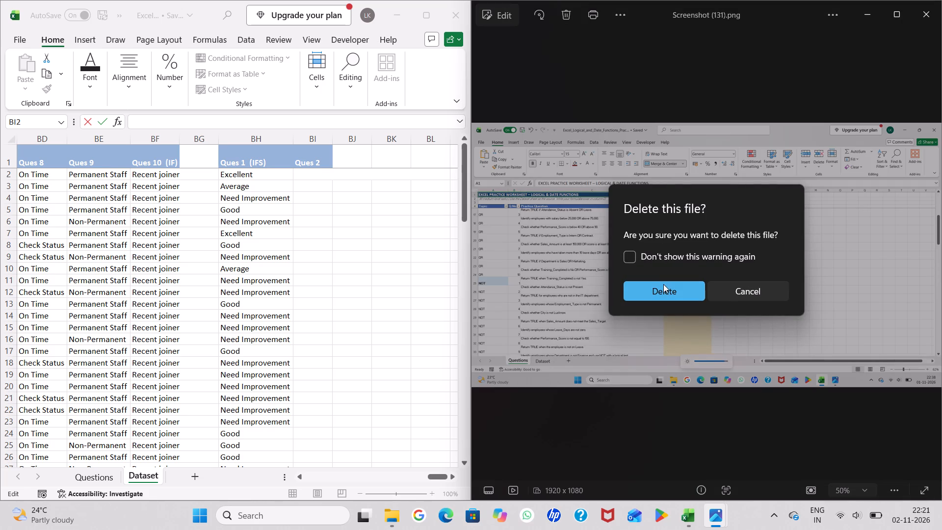
pyautogui.click(663, 284)
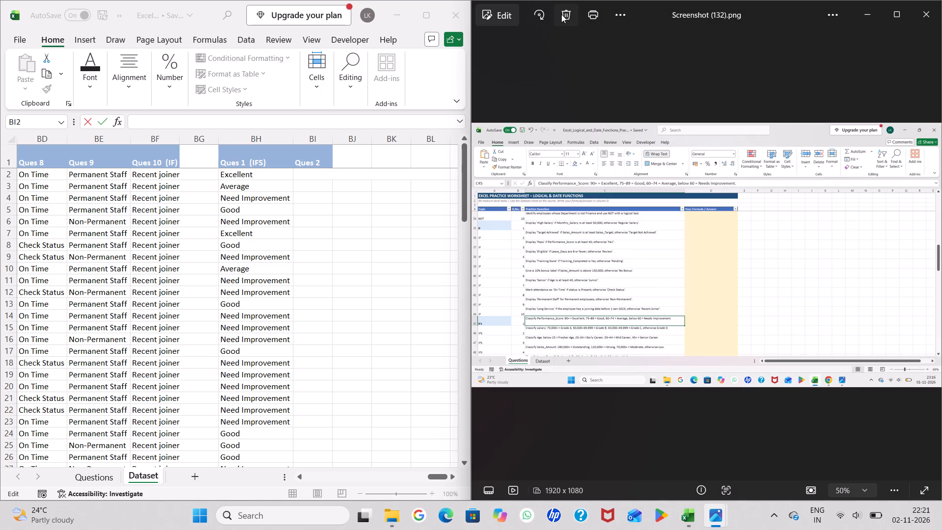
# Delete the screenshot files (132), (133), (134) and (135) one after another.
pyautogui.click(561, 14)
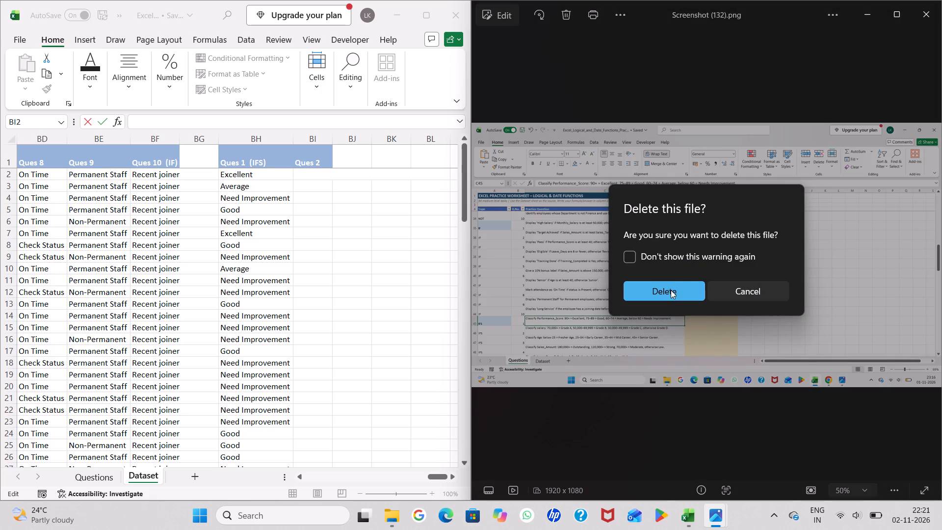
pyautogui.click(671, 290)
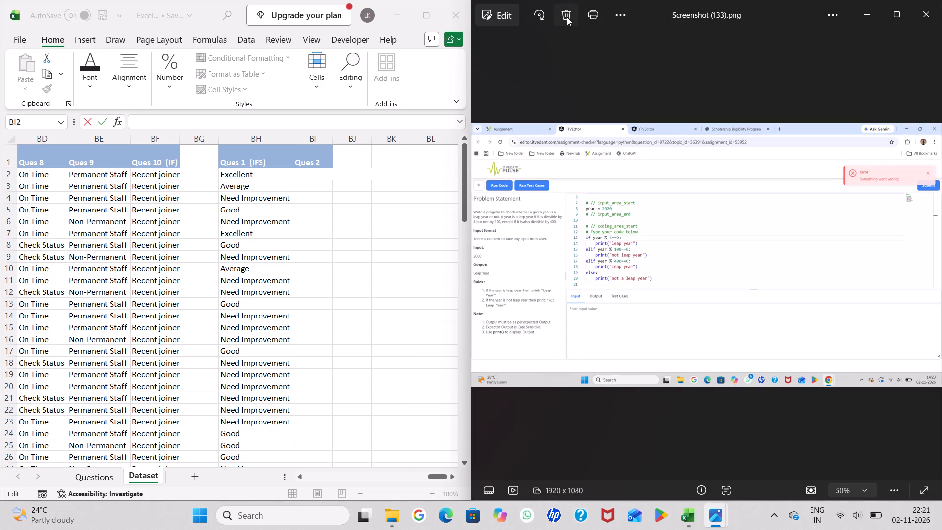
pyautogui.click(567, 17)
pyautogui.click(656, 287)
pyautogui.click(560, 14)
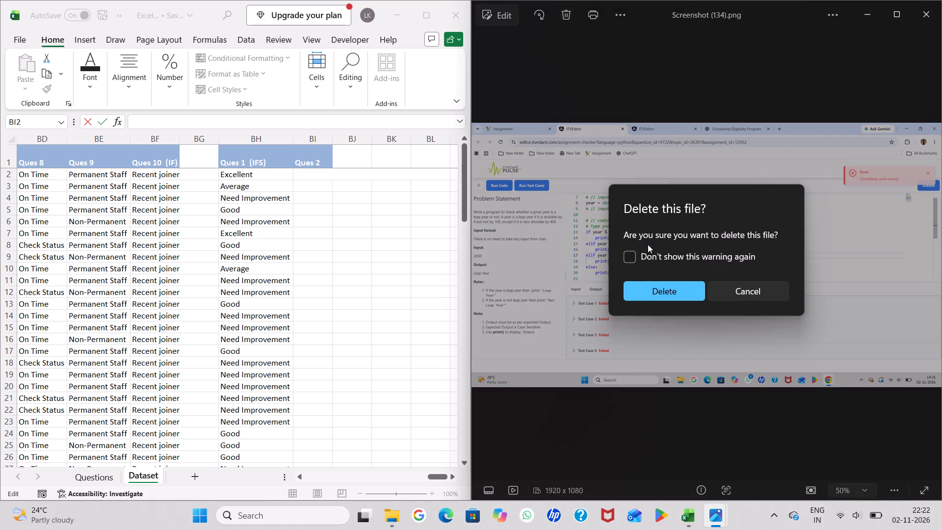
pyautogui.click(667, 285)
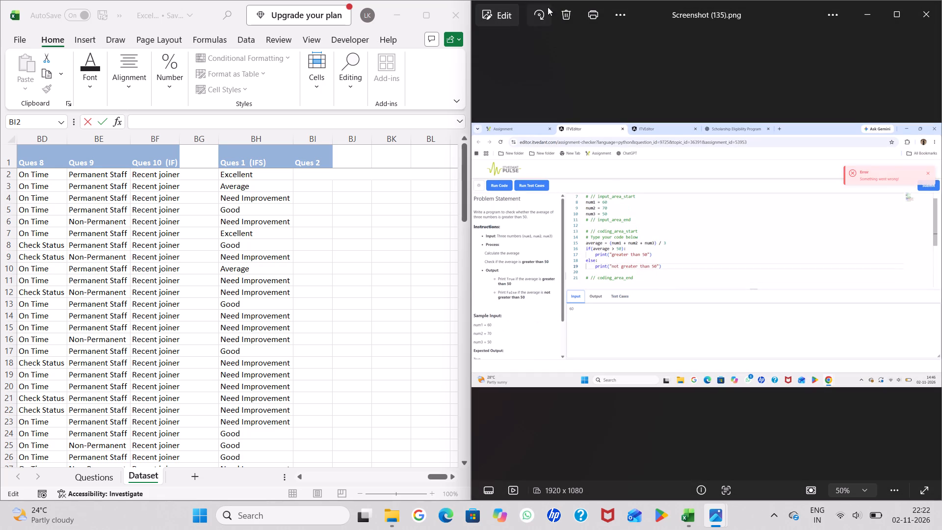
pyautogui.click(564, 13)
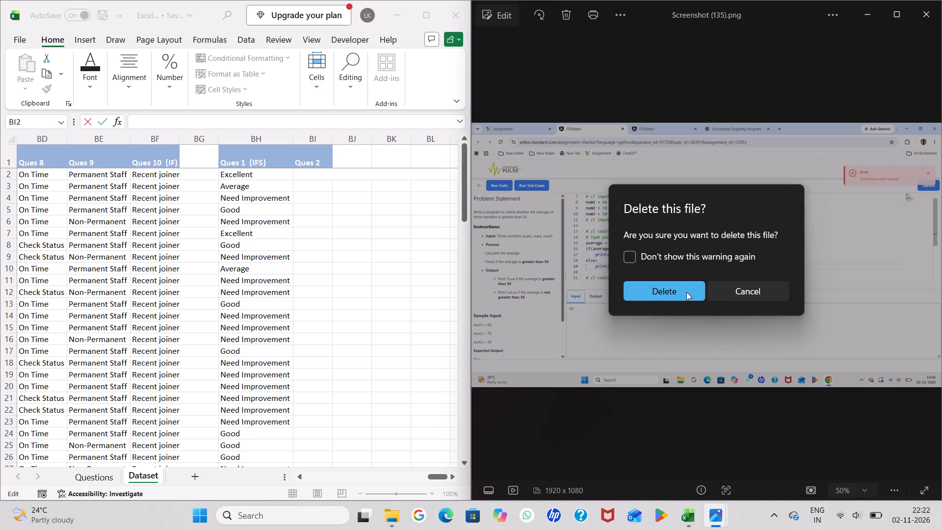
pyautogui.click(686, 292)
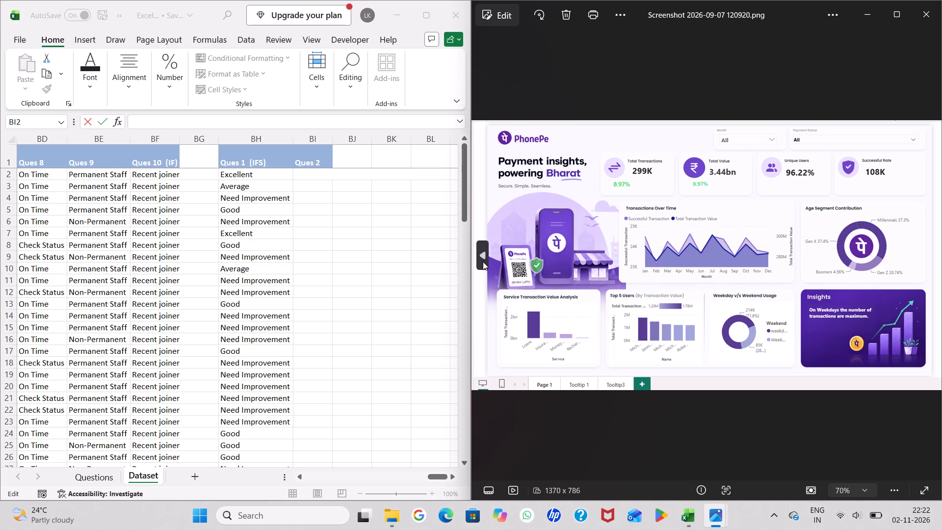
# Go back through the earlier images to Screenshot (128), showing the AND and OR practice questions, and delete the file.
pyautogui.click(483, 262)
pyautogui.click(483, 262)
pyautogui.click(483, 262)
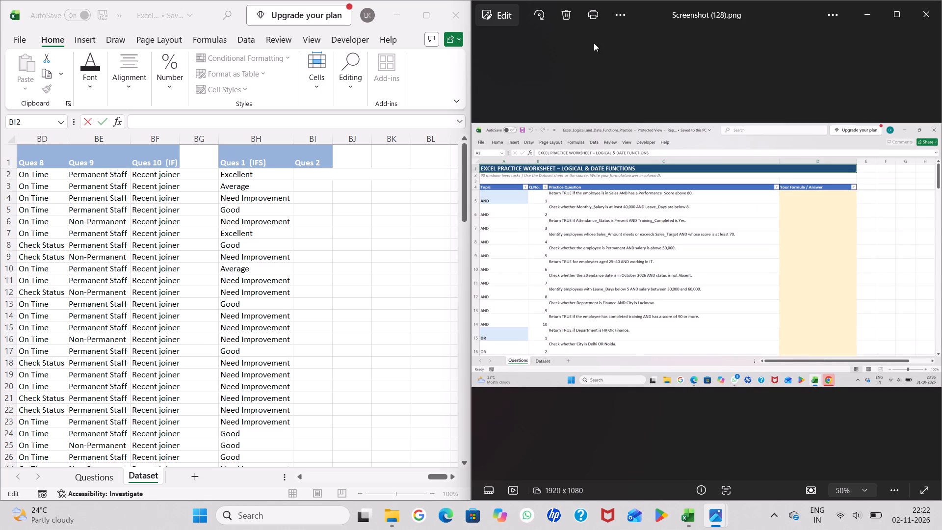
pyautogui.click(561, 8)
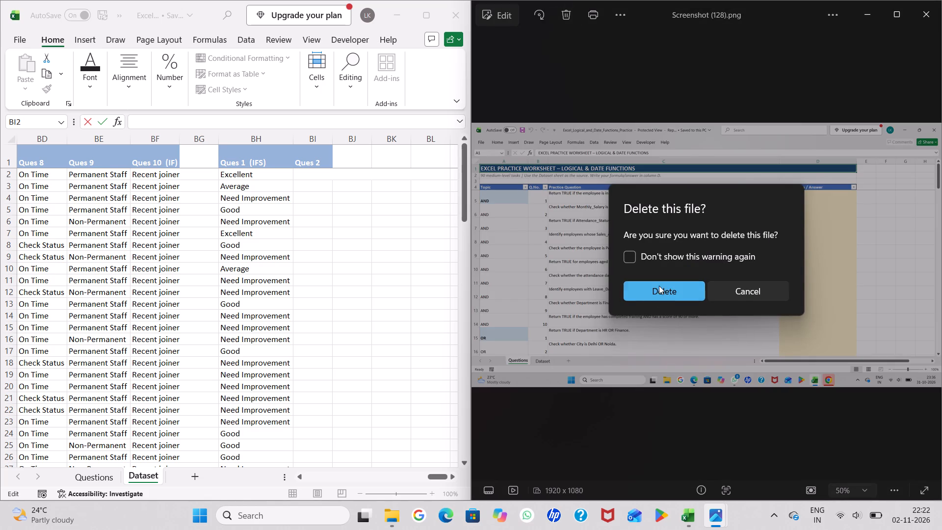
pyautogui.click(659, 286)
# Find the GitHub images Screenshot (124) and Screenshot (123) among the earlier files and delete both.
pyautogui.click(491, 224)
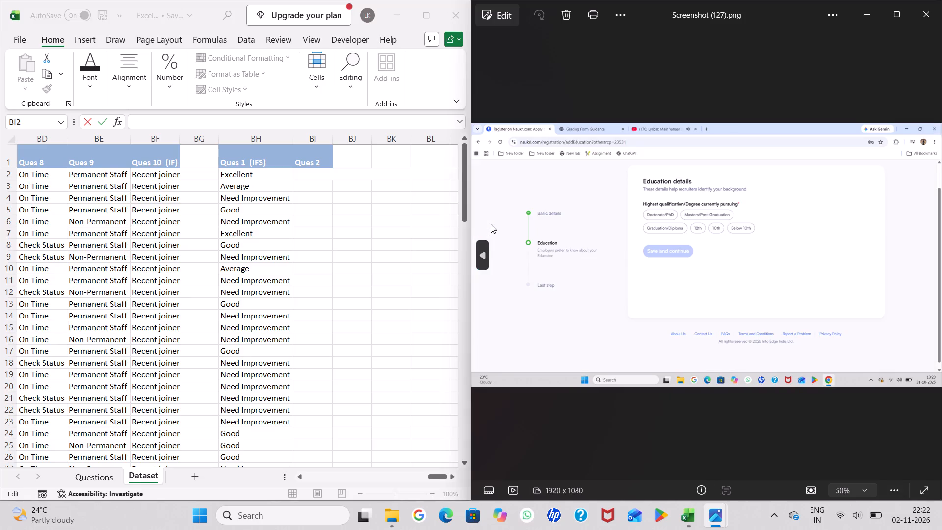
pyautogui.click(491, 224)
pyautogui.click(491, 224)
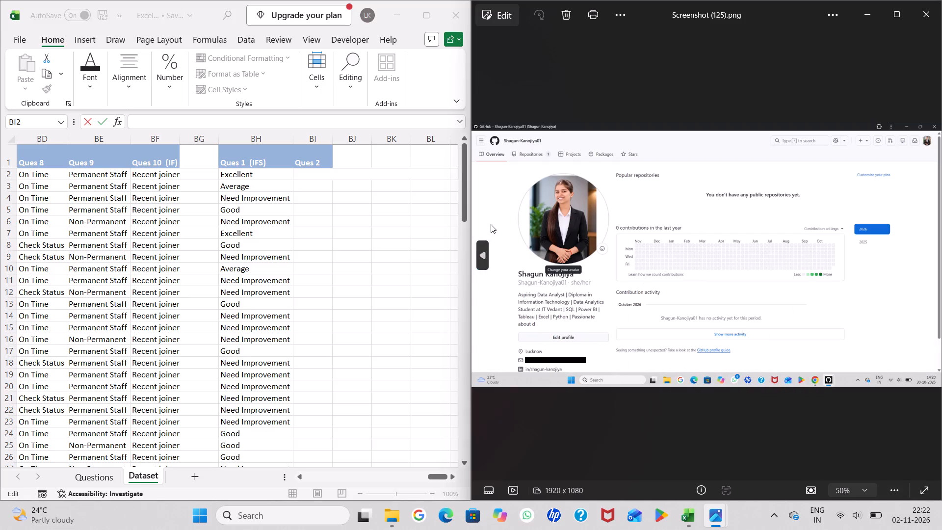
pyautogui.click(491, 224)
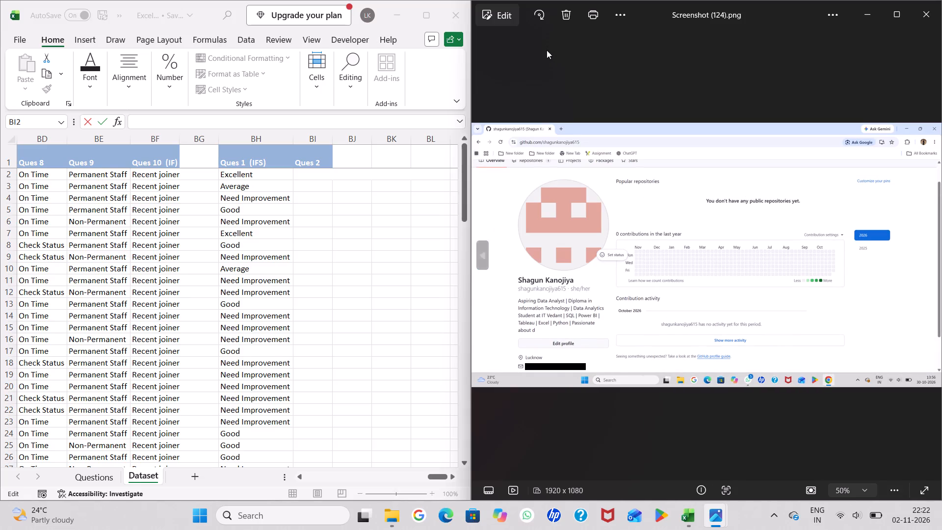
pyautogui.click(568, 12)
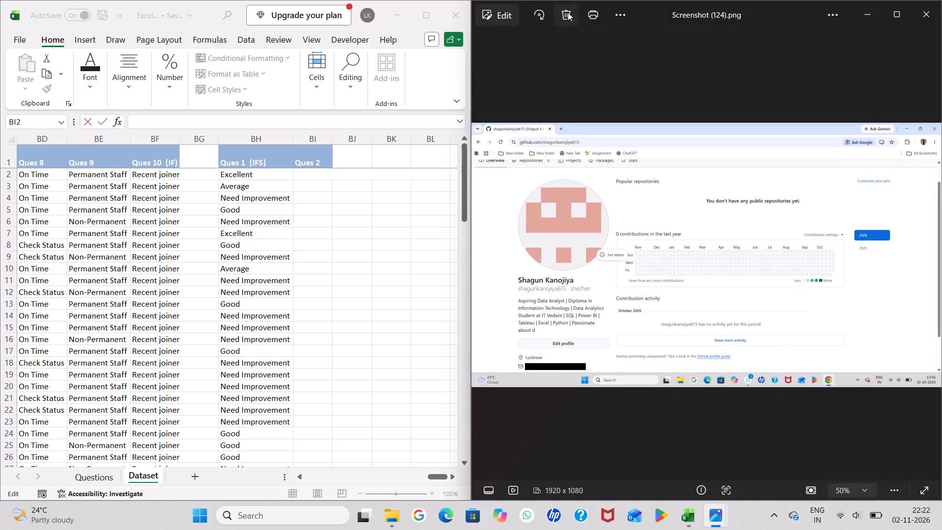
pyautogui.click(659, 283)
pyautogui.click(513, 259)
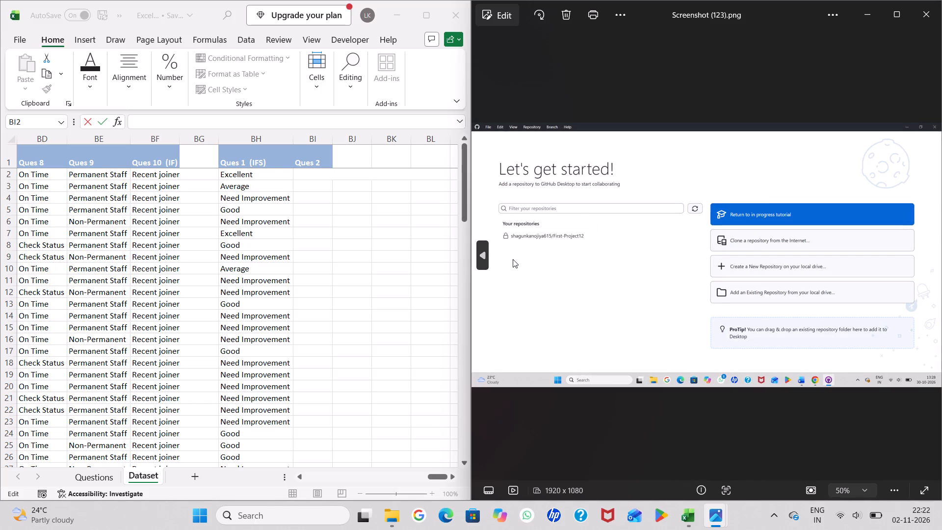
pyautogui.click(568, 14)
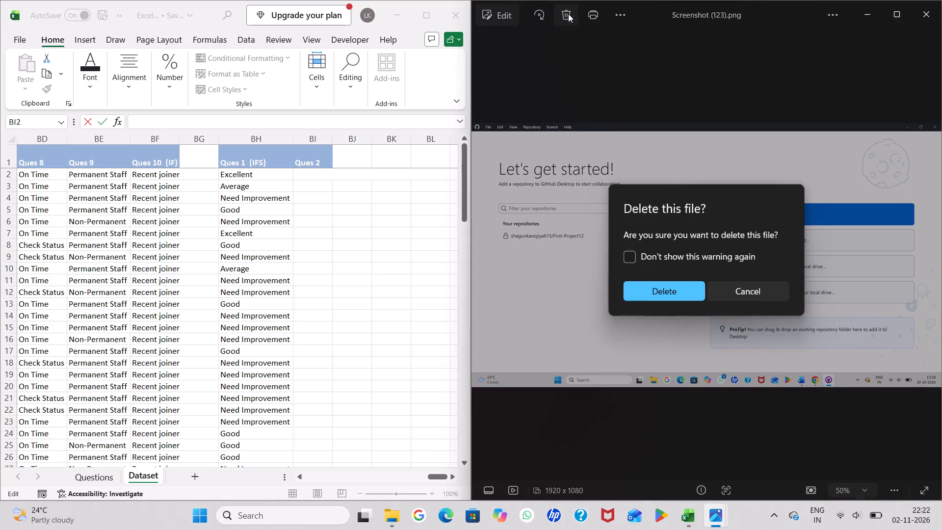
pyautogui.click(671, 283)
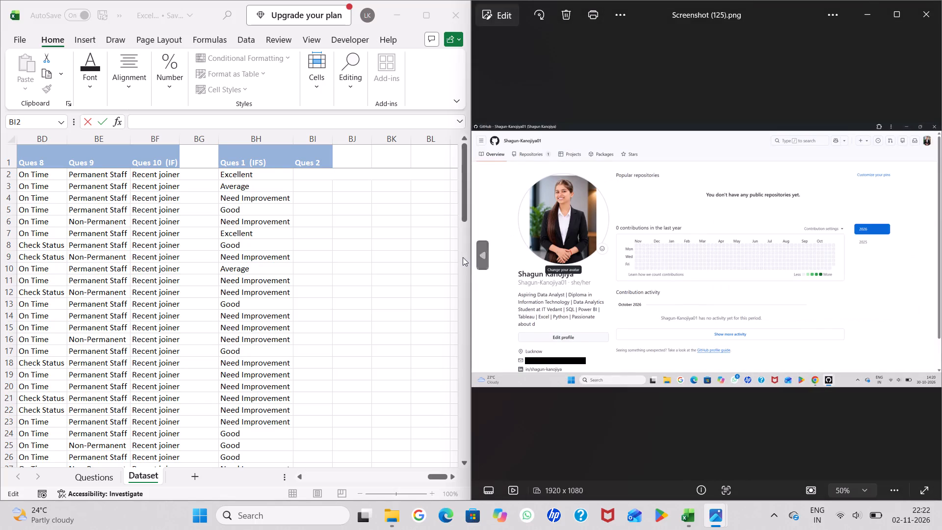
# Find Screenshot (117) and Screenshot (116), which show the Excel functions practice questions, and delete both files.
pyautogui.click(485, 259)
pyautogui.click(485, 259)
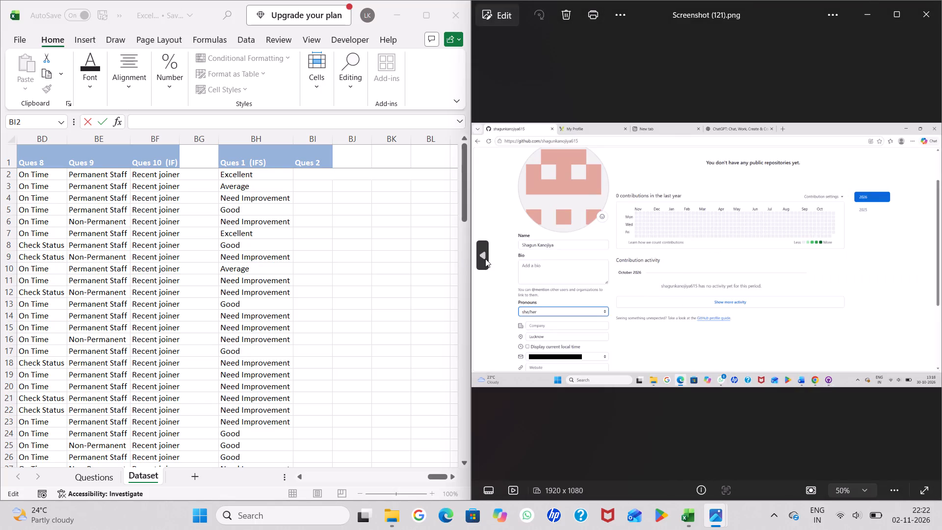
pyautogui.click(485, 259)
pyautogui.click(485, 259)
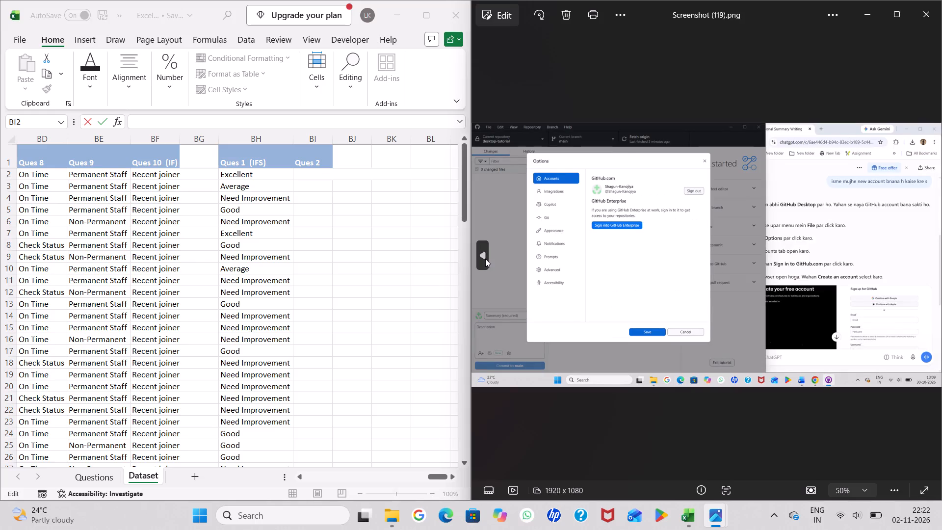
pyautogui.click(485, 259)
pyautogui.click(485, 259)
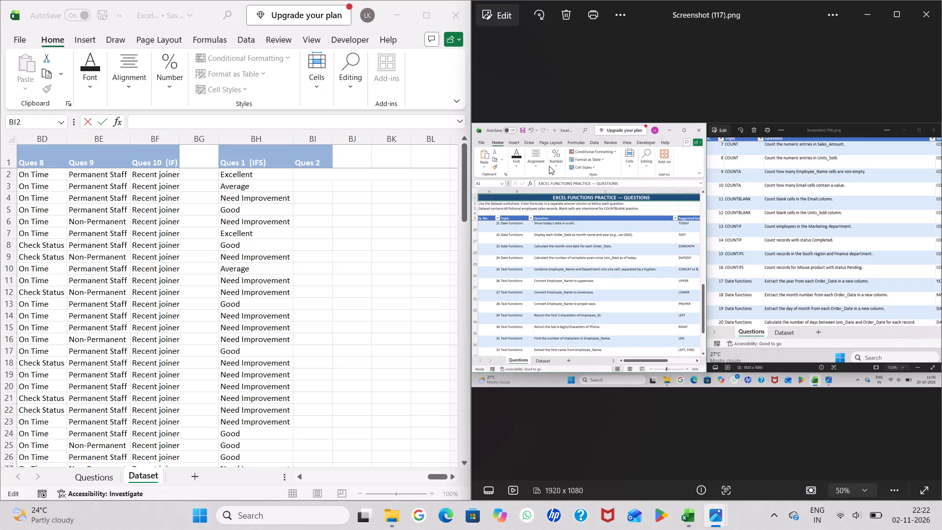
pyautogui.click(566, 13)
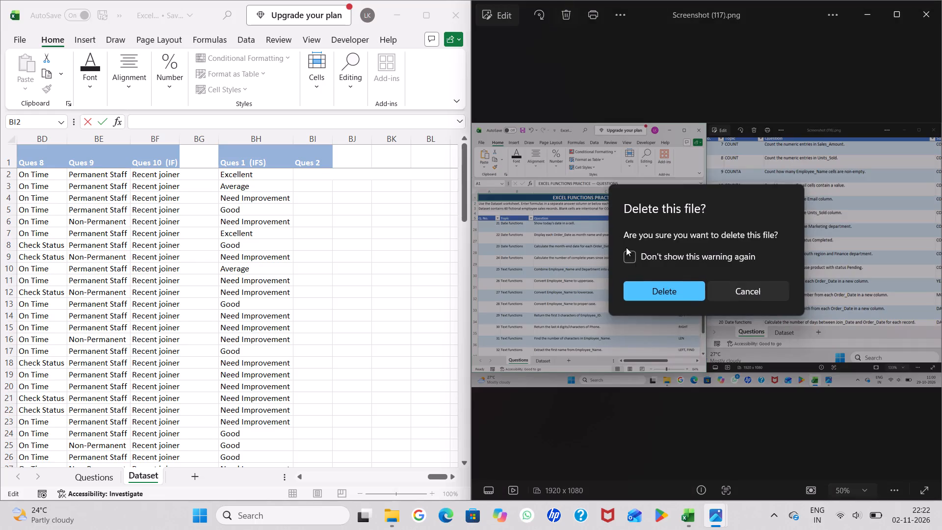
pyautogui.click(663, 291)
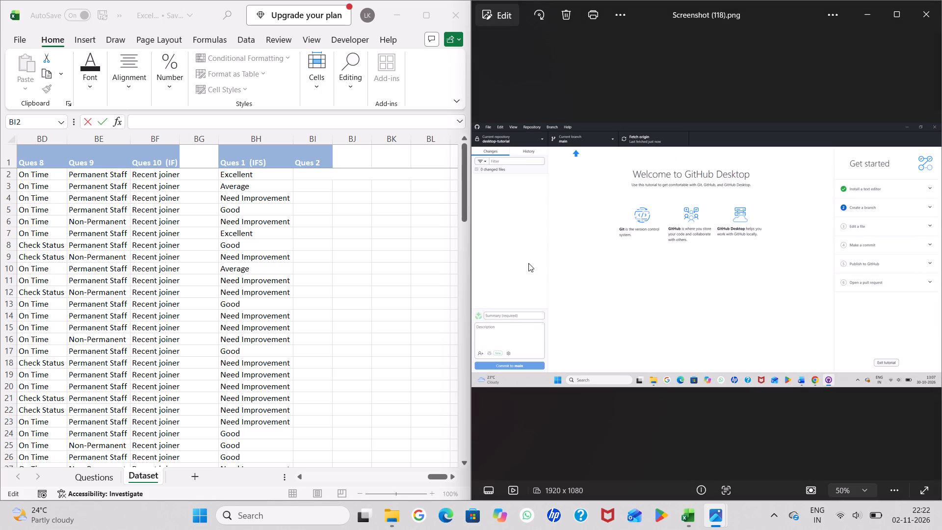
pyautogui.click(504, 254)
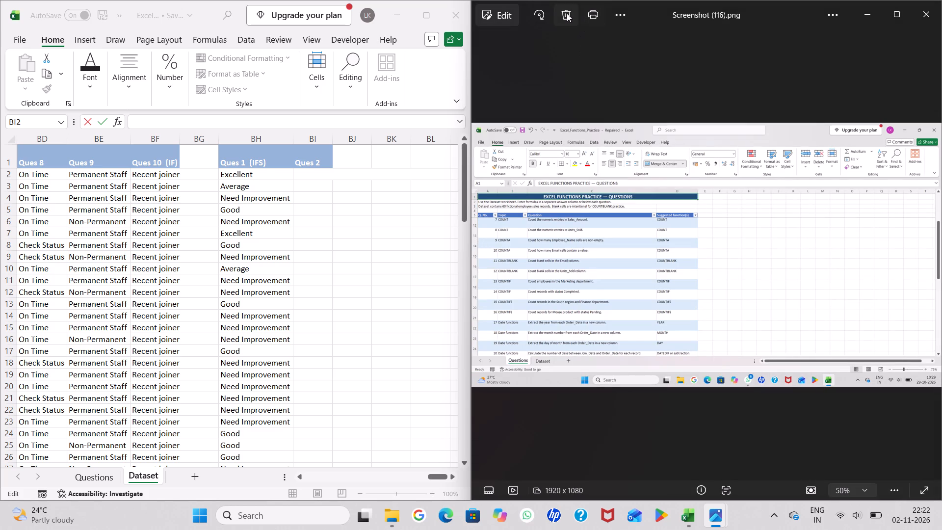
pyautogui.click(567, 13)
pyautogui.click(667, 292)
# Examine the older screenshots from (115) back to (107) to check for any further Excel question images.
pyautogui.click(497, 249)
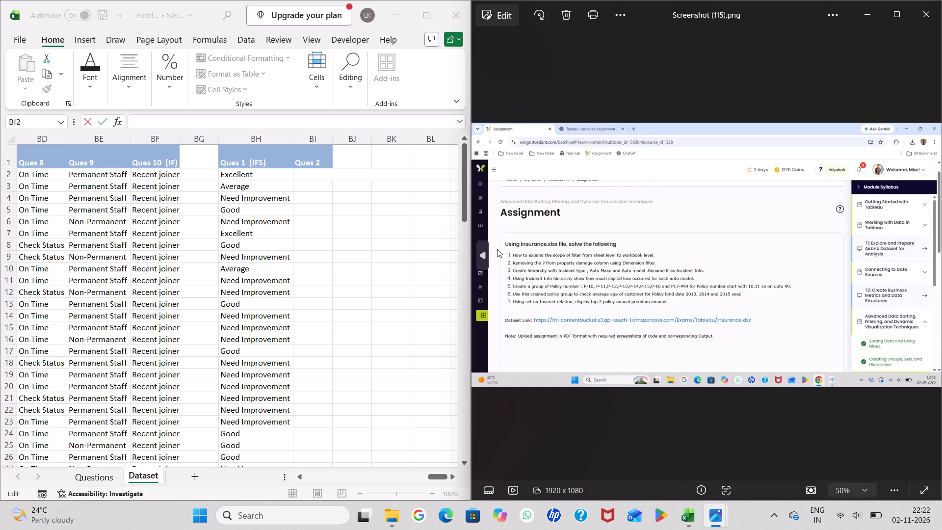
pyautogui.click(497, 249)
pyautogui.click(497, 249)
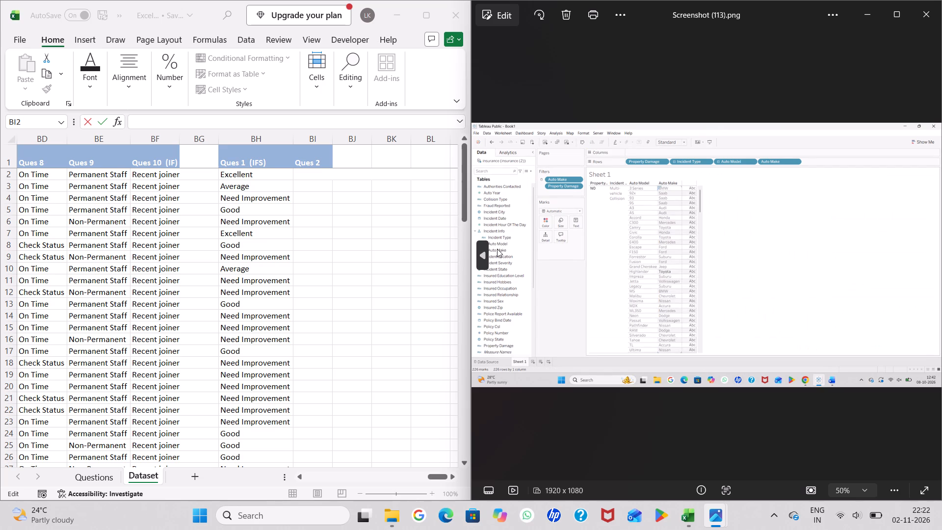
pyautogui.click(497, 249)
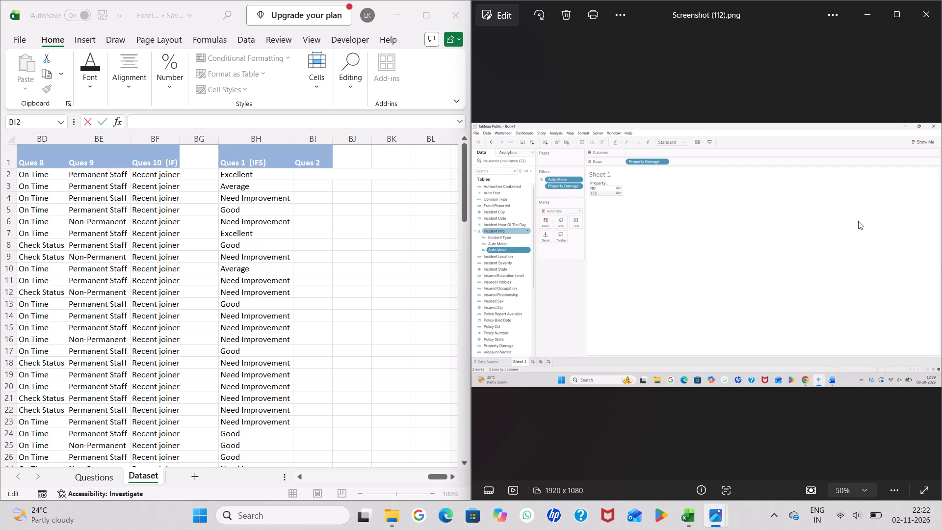
pyautogui.click(922, 249)
pyautogui.click(922, 249)
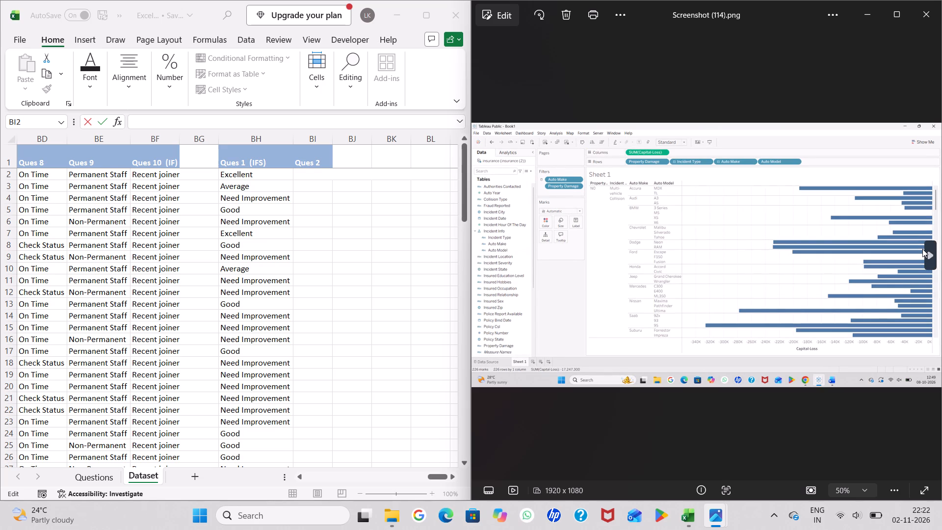
pyautogui.tripleClick(481, 265)
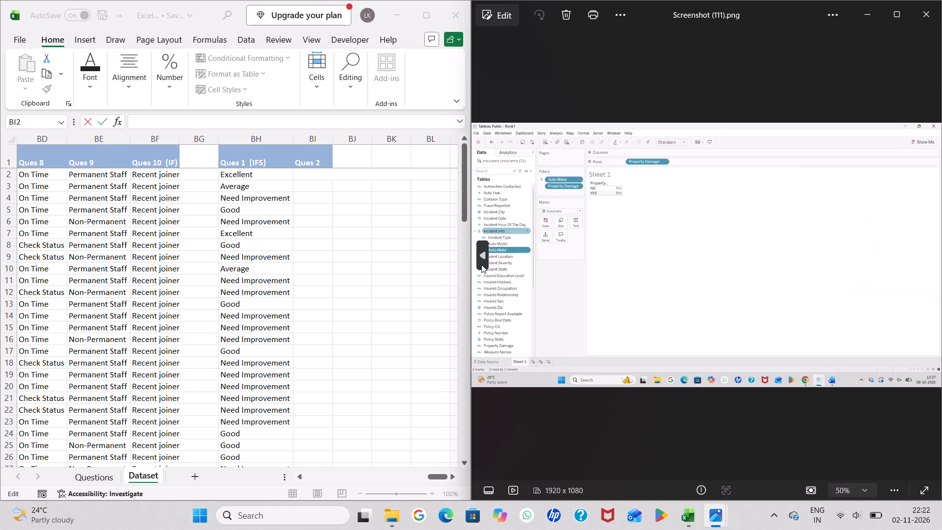
pyautogui.click(481, 265)
pyautogui.click(481, 265)
pyautogui.click(481, 265)
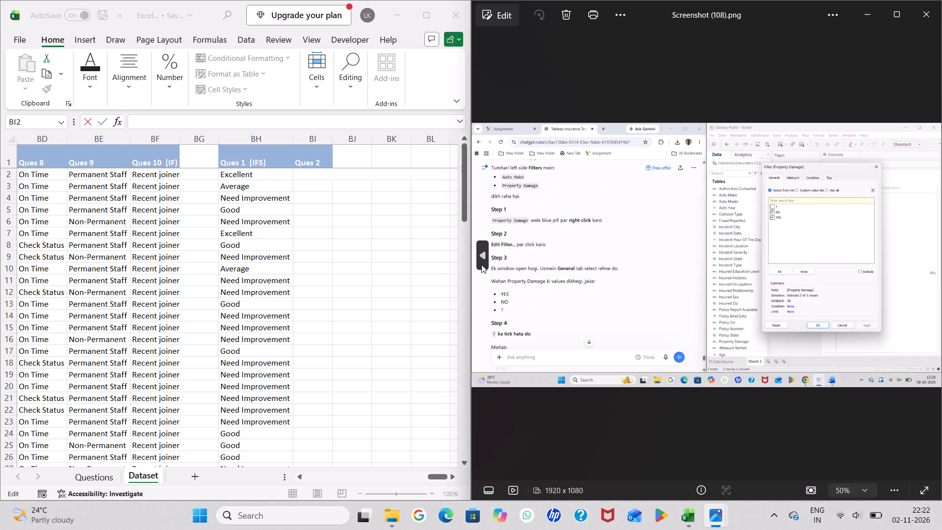
pyautogui.click(481, 265)
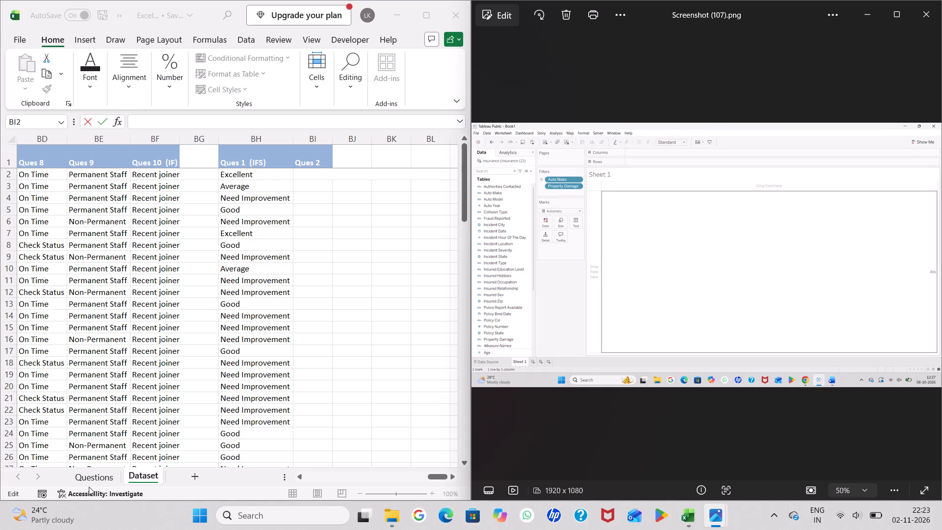
# Switch to Excel and bring the IFS questions, starting from question 1, into view on the Questions sheet.
pyautogui.click(92, 477)
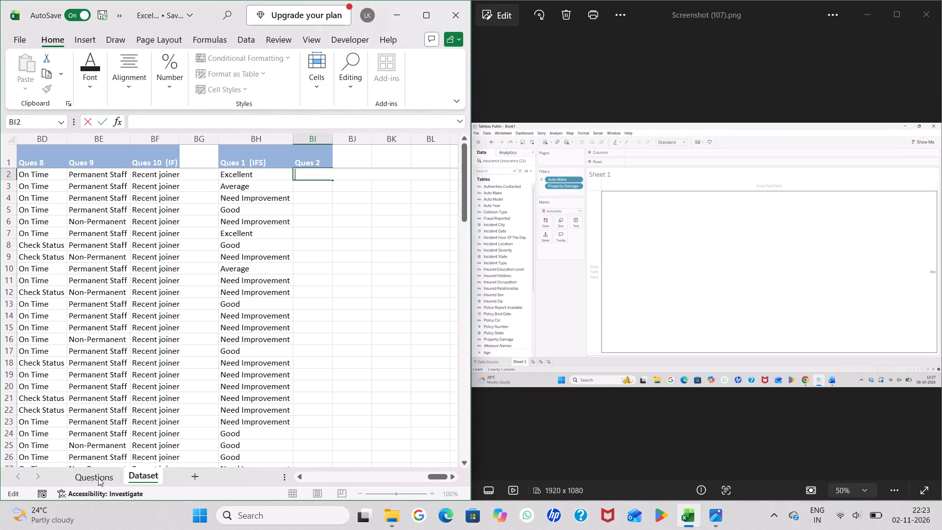
pyautogui.click(98, 478)
pyautogui.scroll(-2, 150, 376)
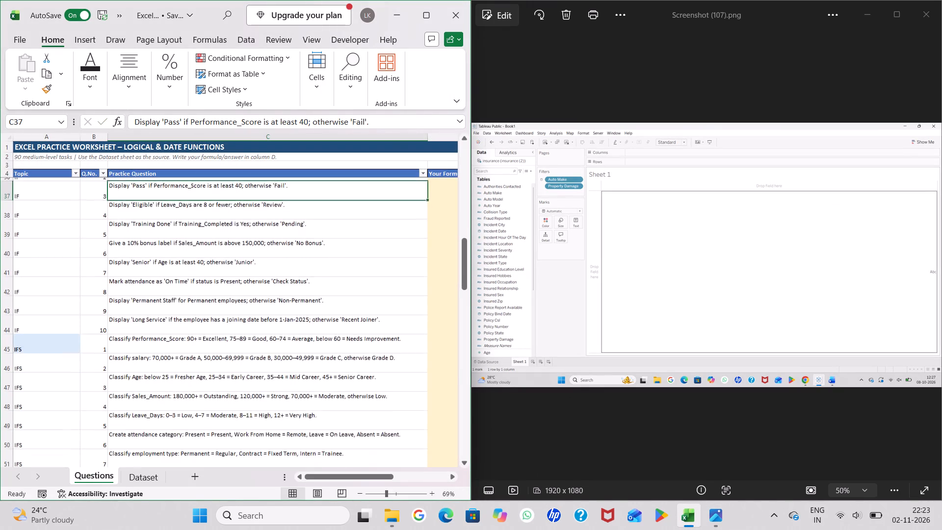
pyautogui.scroll(-4, 150, 376)
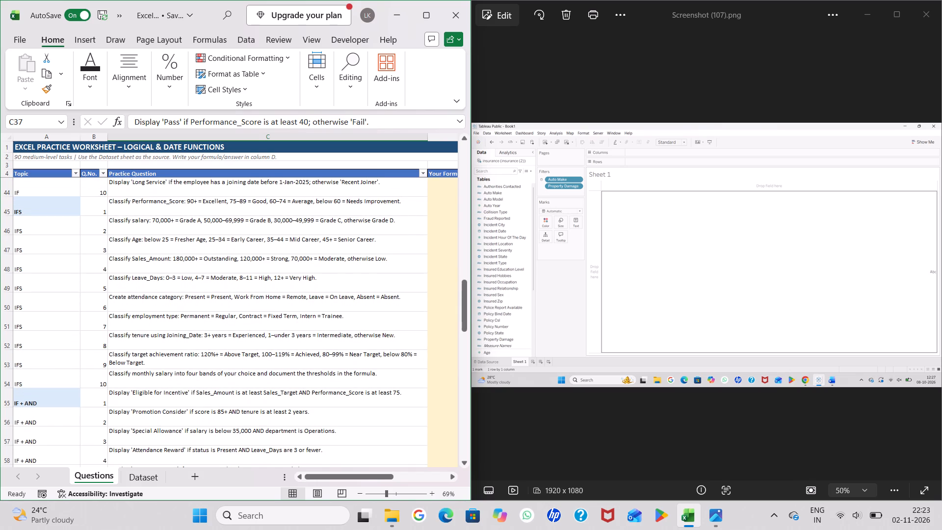
pyautogui.scroll(-1, 150, 376)
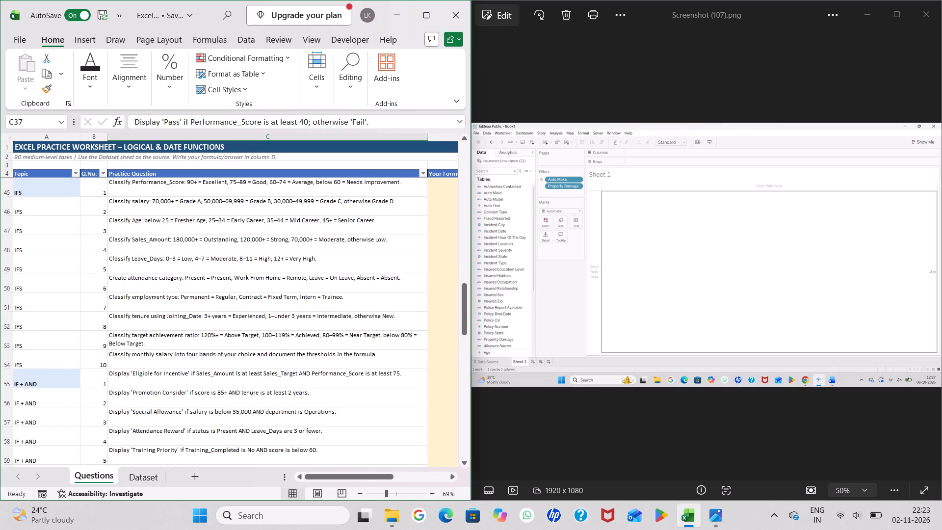
# Maximize the Excel window and capture a full-screen screenshot of the IFS questions on the Questions sheet.
pyautogui.click(428, 8)
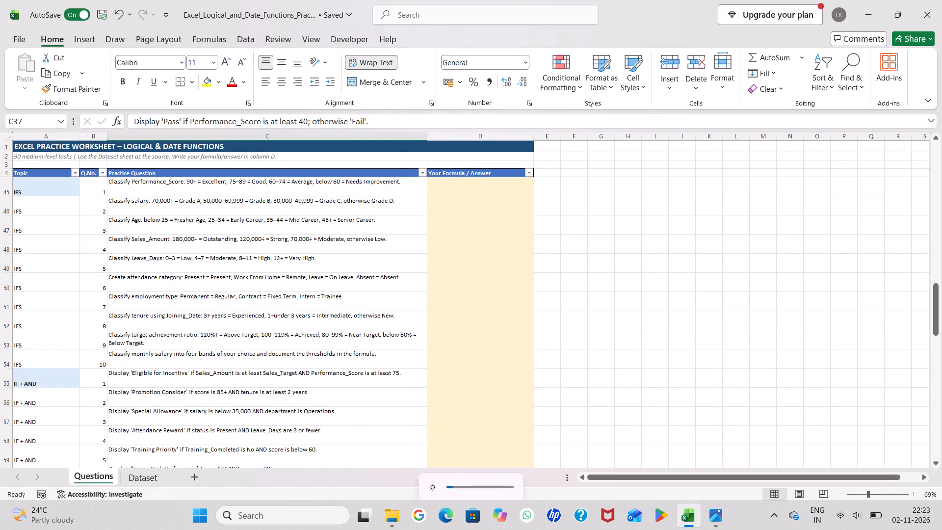
pyautogui.press('super+Print')
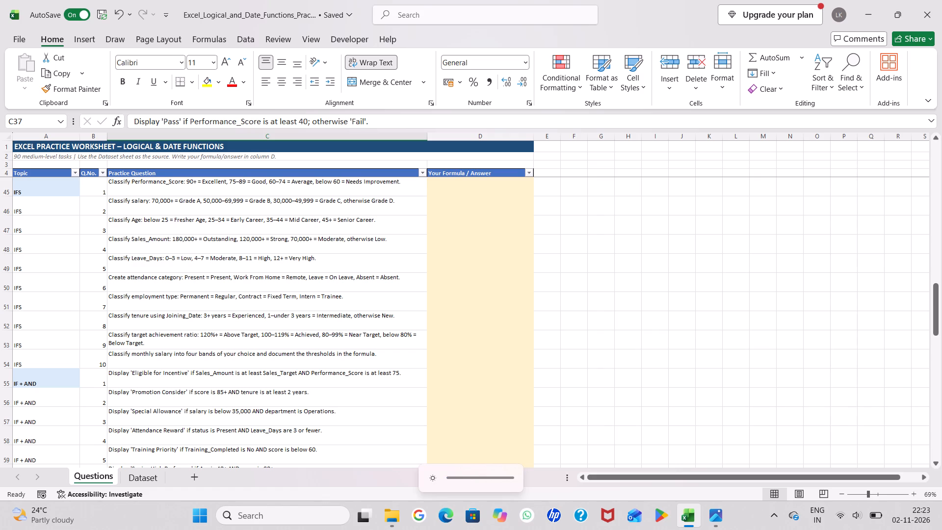
# Show the Dataset sheet and snap the Excel window to one half of the screen.
pyautogui.click(146, 476)
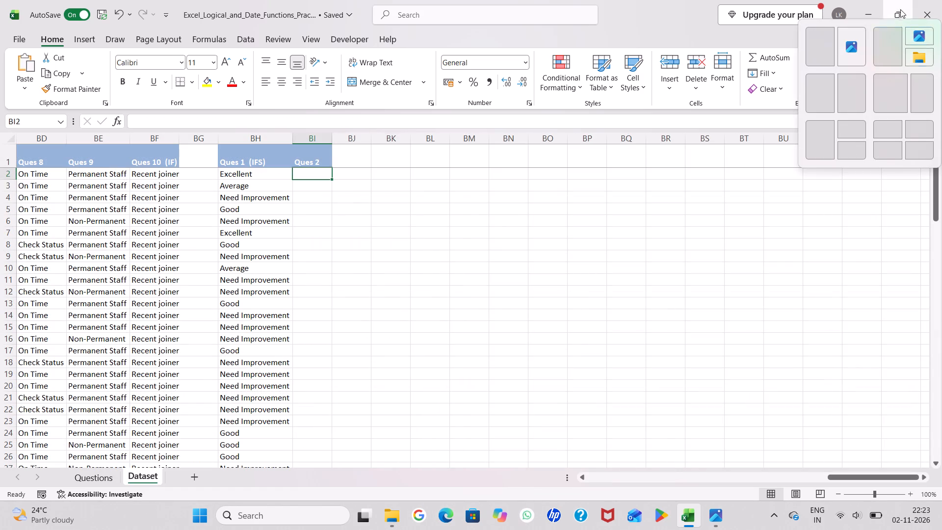
pyautogui.click(821, 91)
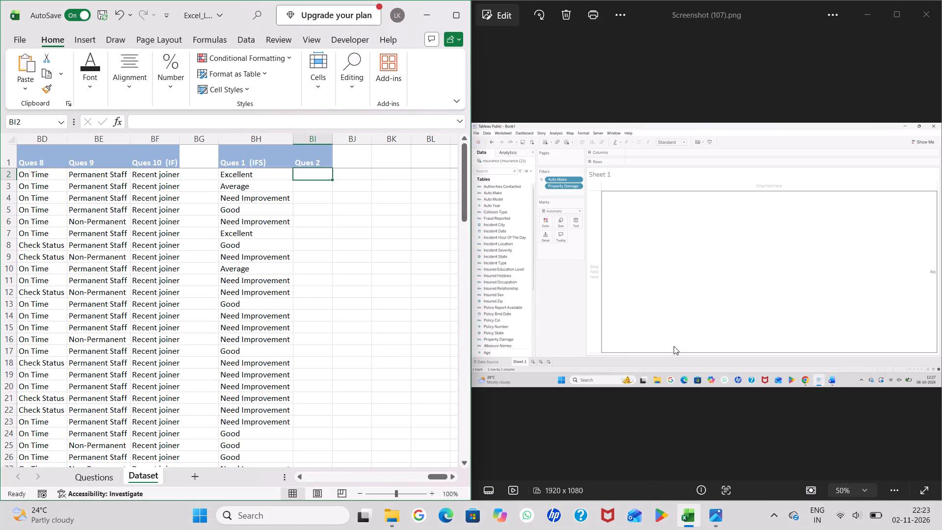
# Close the image viewer showing the old Tableau screenshots.
pyautogui.click(518, 278)
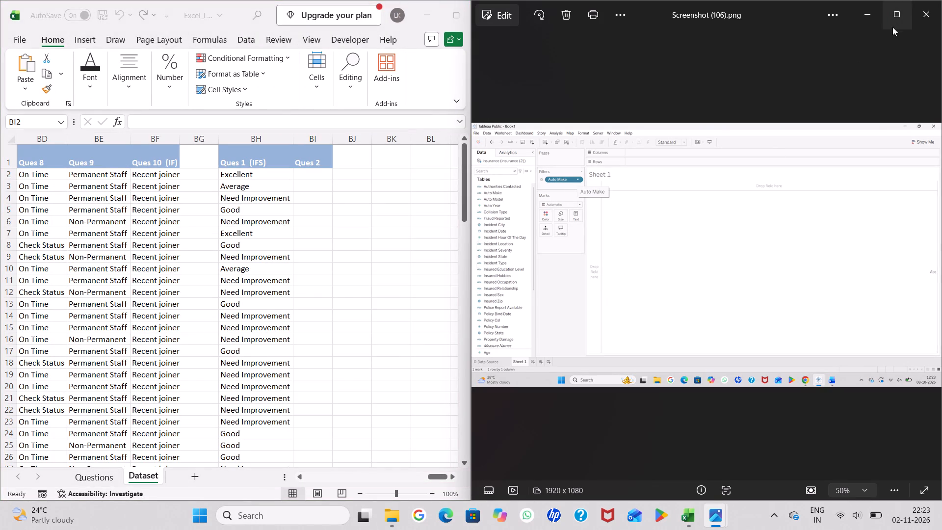
pyautogui.click(932, 9)
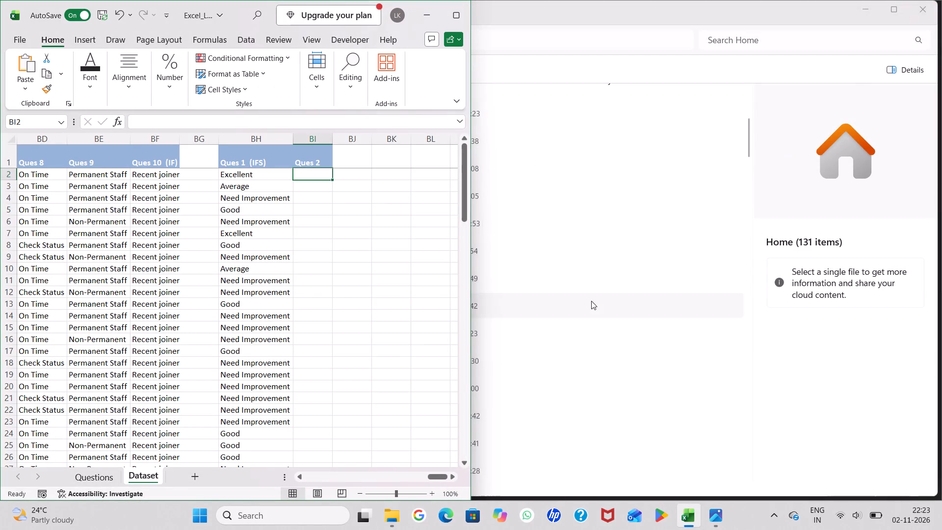
# Open the newly captured Screenshot (136) from the recent files and place it side by side with the Excel Dataset sheet.
pyautogui.scroll(10, 585, 291)
pyautogui.click(543, 328)
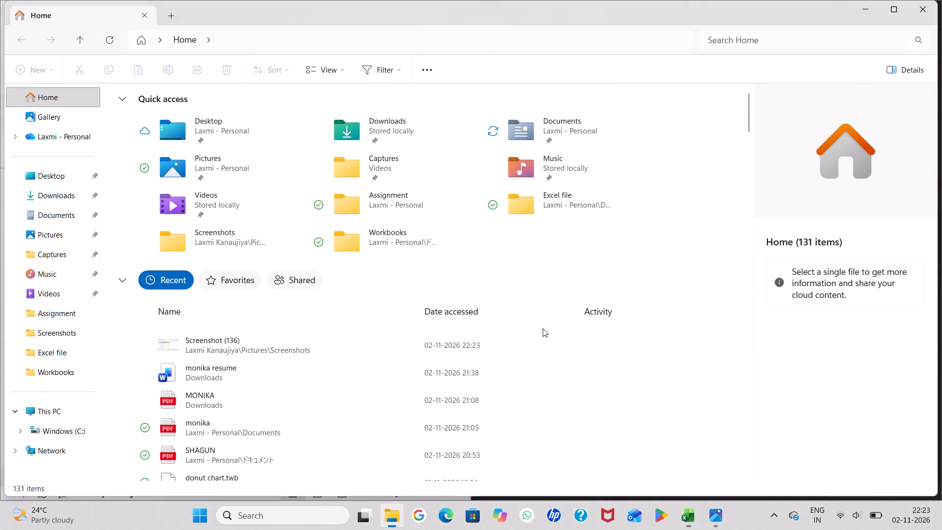
pyautogui.click(379, 333)
pyautogui.doubleClick(379, 333)
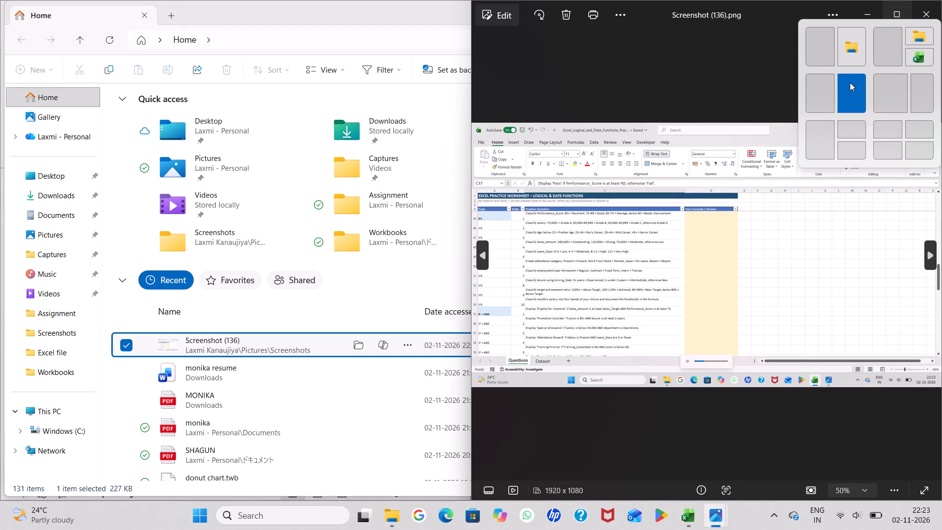
pyautogui.click(848, 87)
pyautogui.click(373, 207)
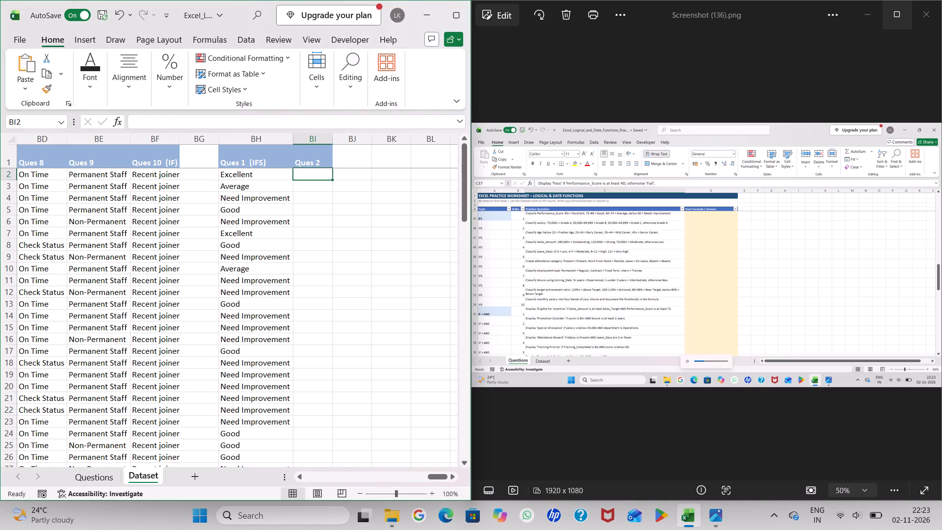
# Enlarge Screenshot (136) to about 133% and centre it on the practice questions so the IFS criteria can be read.
pyautogui.keyDown('ctrl'); pyautogui.scroll(4, 496, 337); pyautogui.keyUp('ctrl')
pyautogui.keyDown('ctrl'); pyautogui.scroll(6, 638, 337); pyautogui.keyUp('ctrl')
pyautogui.moveTo(576, 300); pyautogui.dragTo(658, 292)
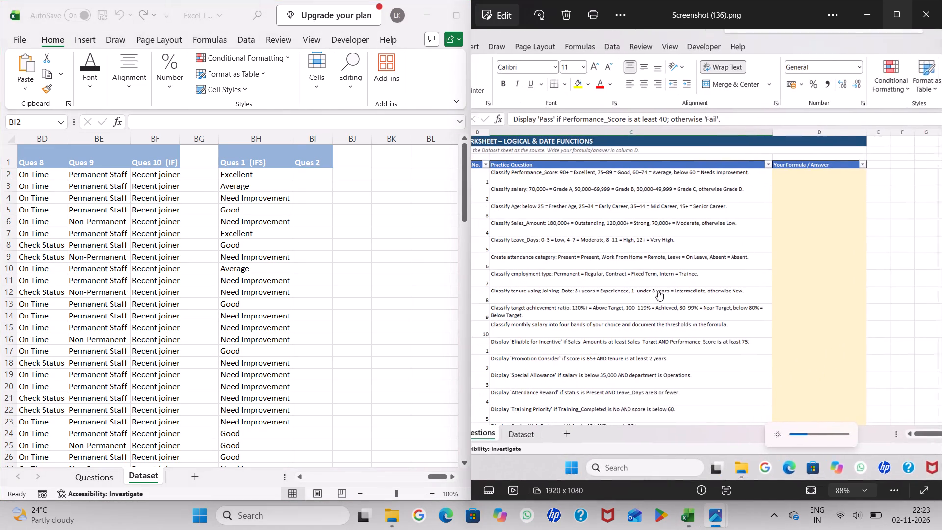
pyautogui.moveTo(658, 292); pyautogui.dragTo(722, 240)
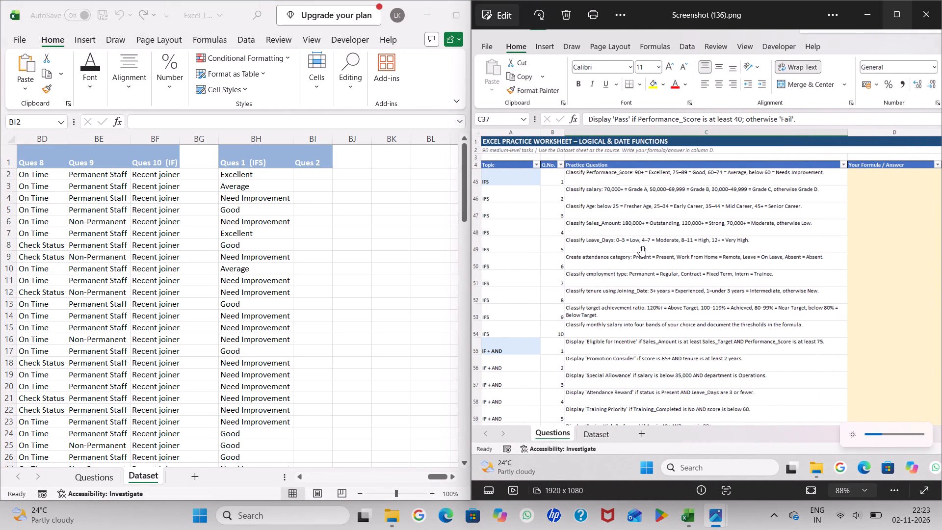
pyautogui.keyDown('ctrl'); pyautogui.scroll(4, 640, 246); pyautogui.keyUp('ctrl')
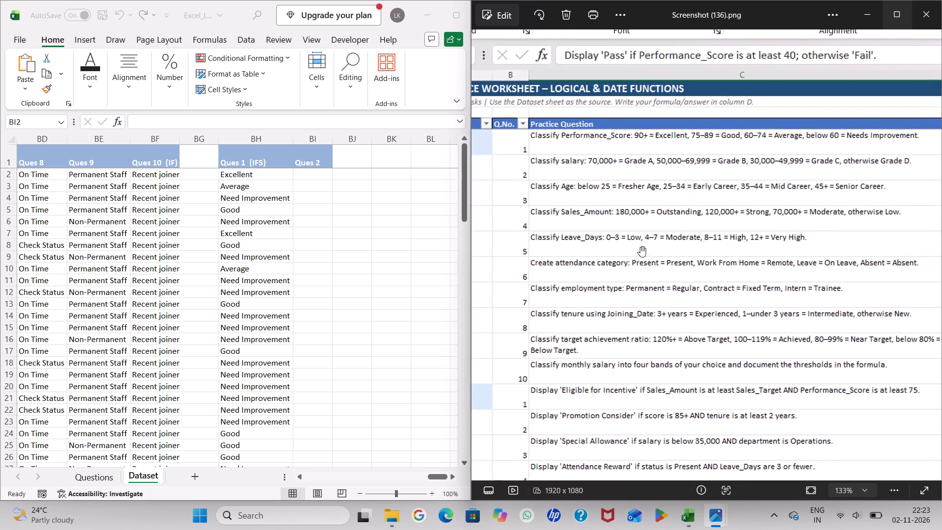
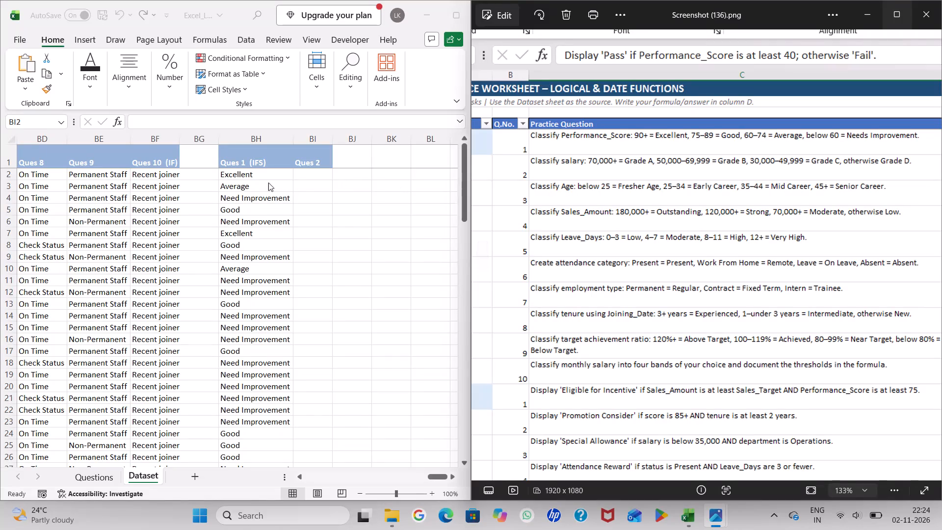
# Switch to Excel, check the Ques 1 IFS formula in BH2 and select BI2, the first answer cell under Ques 2.
pyautogui.click(267, 172)
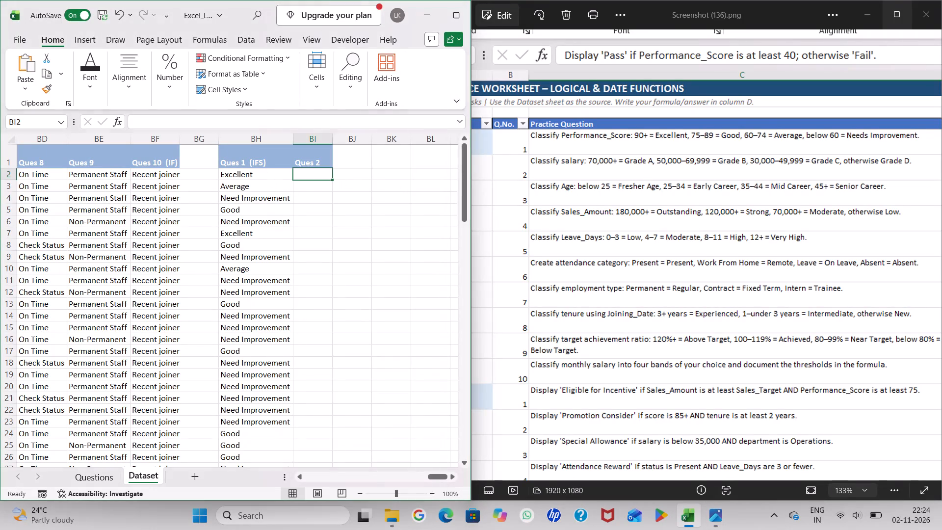
pyautogui.click(267, 172)
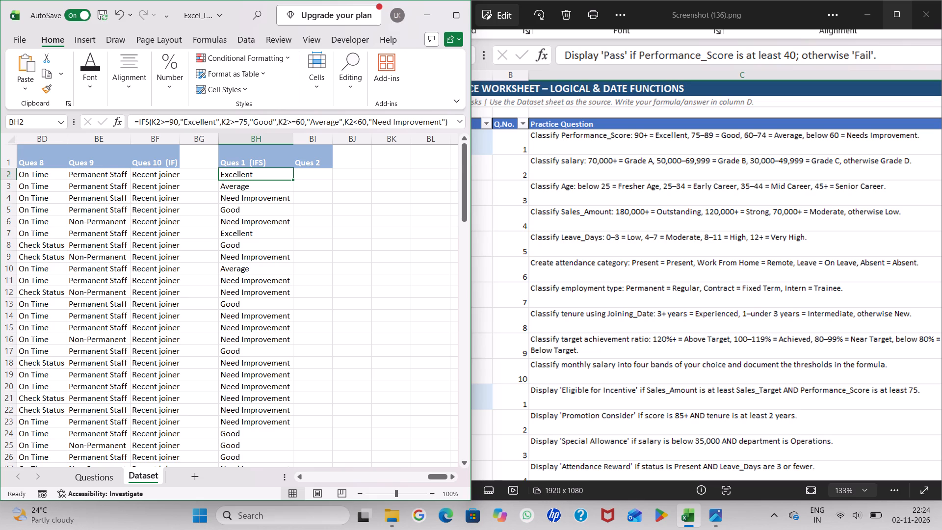
pyautogui.press('Right')
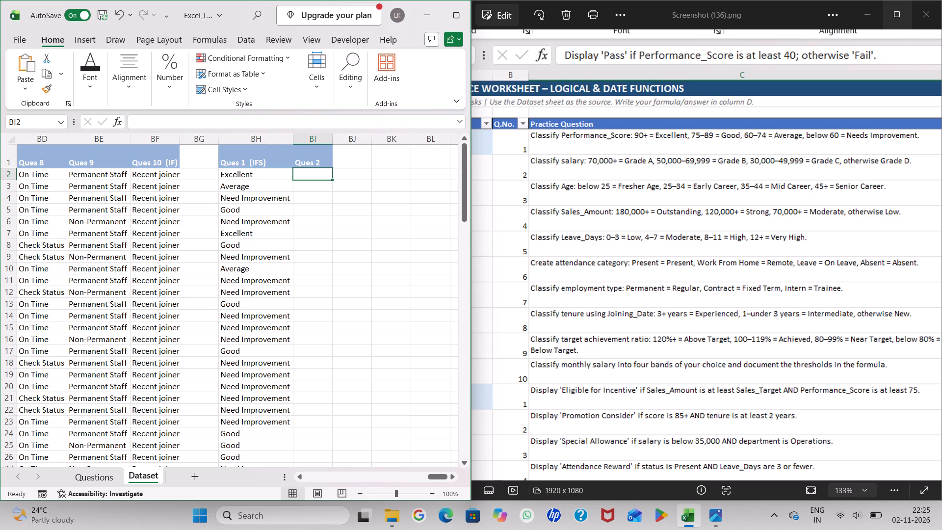
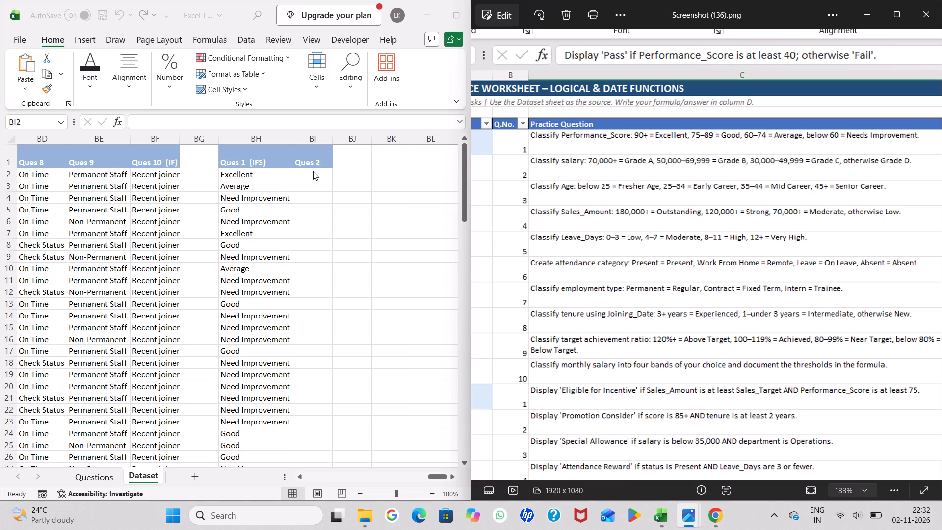
pyautogui.click(313, 174)
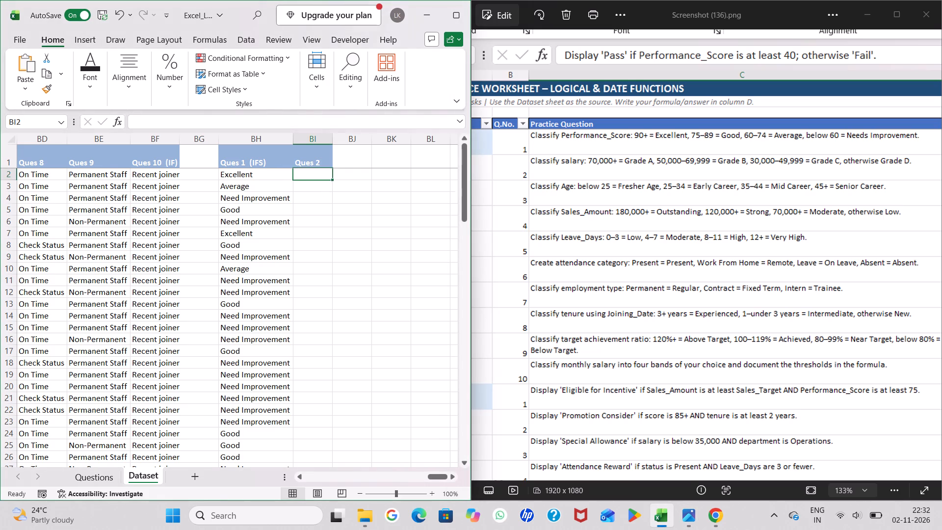
pyautogui.press('=')
pyautogui.write('ifes')
pyautogui.press('BackSpace')
pyautogui.press('BackSpace')
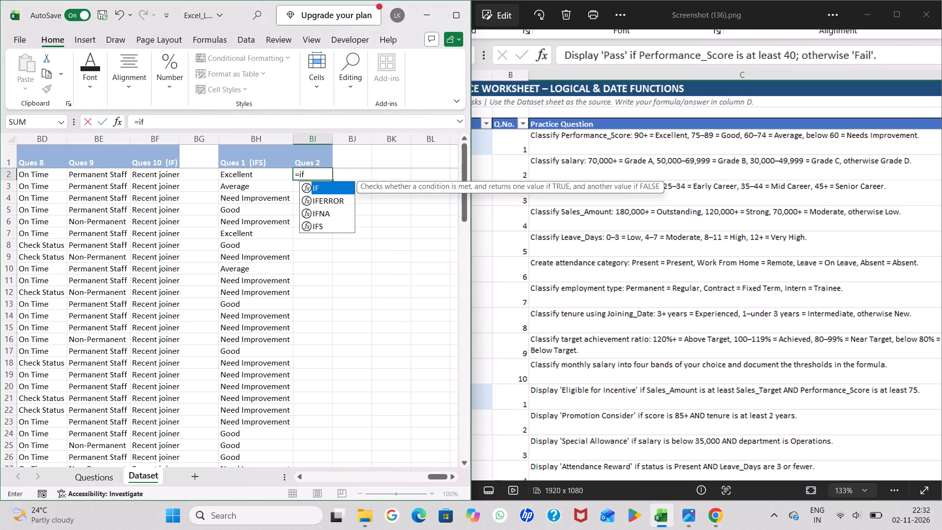
pyautogui.press('s')
pyautogui.doubleClick(321, 187)
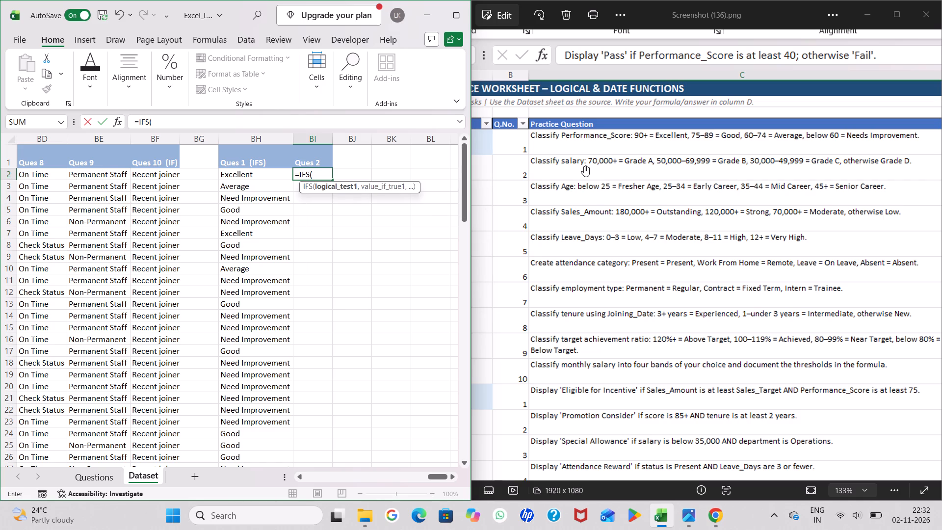
pyautogui.hscroll(13, 267, 238)
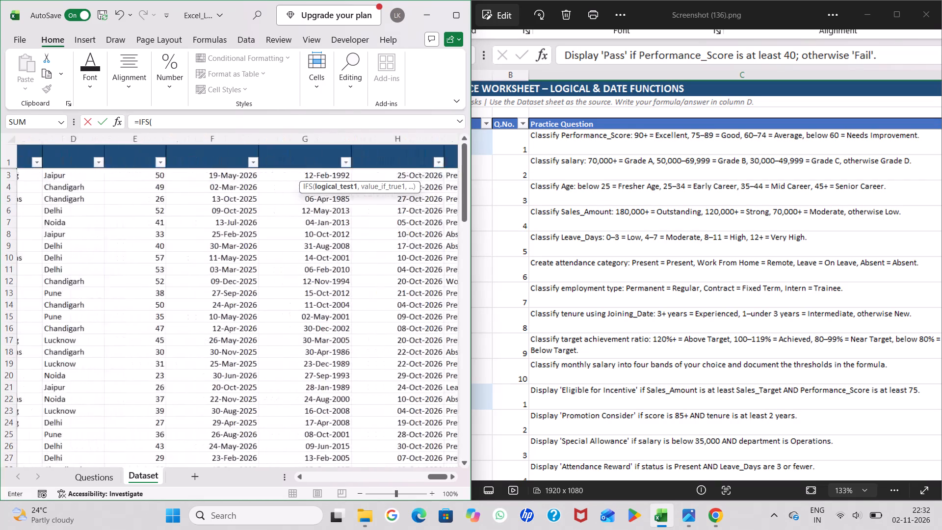
pyautogui.hscroll(-2, 267, 238)
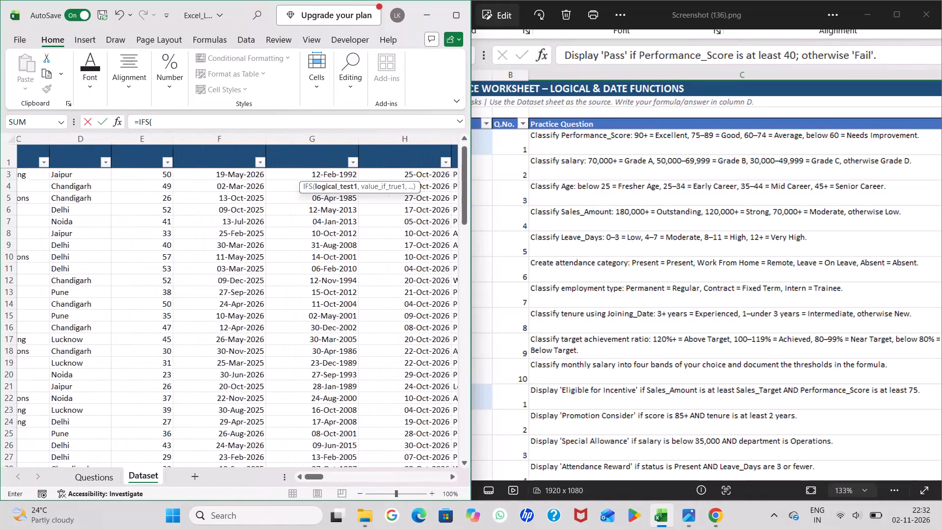
pyautogui.hscroll(-5, 267, 238)
pyautogui.scroll(2, 267, 238)
pyautogui.click(232, 174)
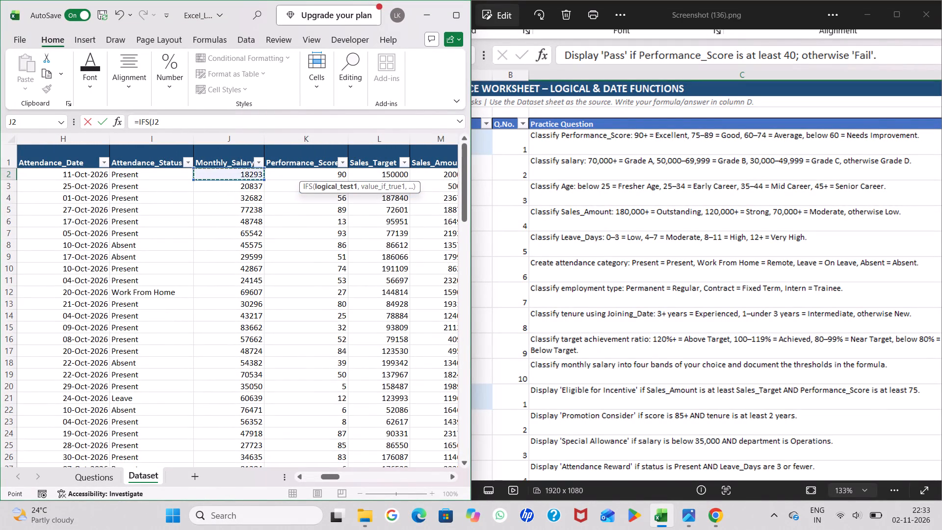
# Complete the first IFS condition in BI2 so that J2>=70000 returns "Grade A".
pyautogui.write('>=')
pyautogui.press('7')
pyautogui.press('0')
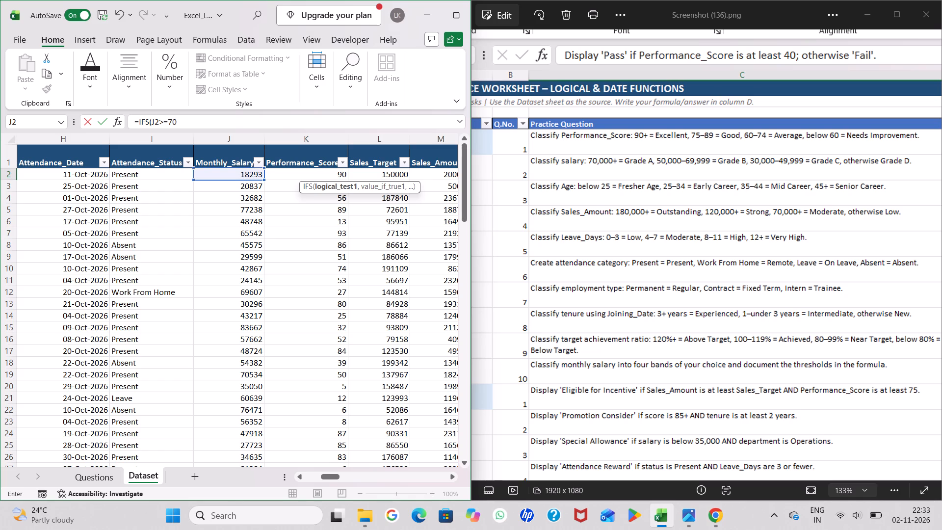
pyautogui.write('000')
pyautogui.press(',')
pyautogui.write('""')
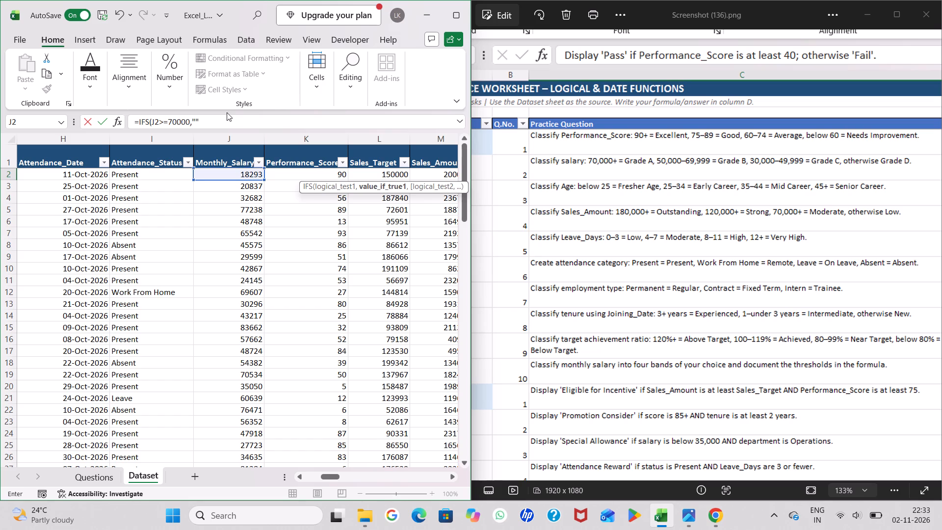
pyautogui.click(195, 120)
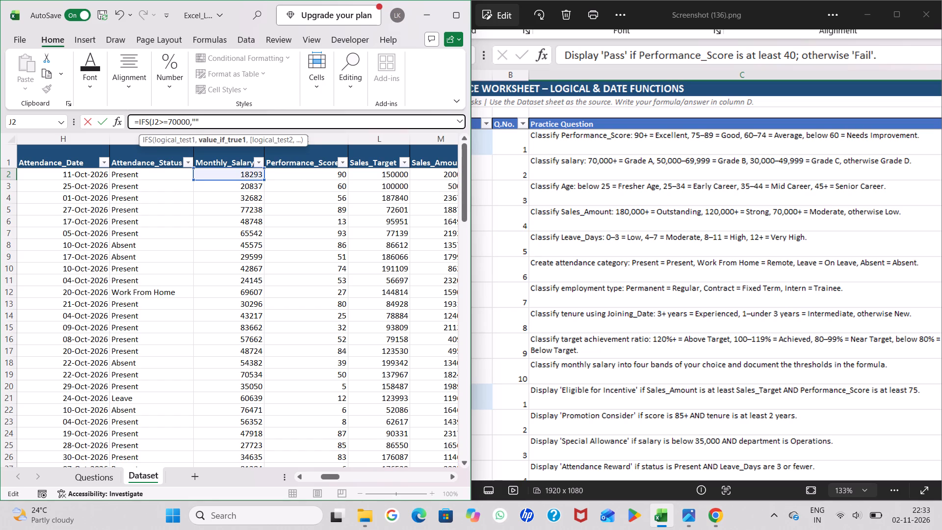
pyautogui.press('g')
pyautogui.write('rade')
pyautogui.press('space')
pyautogui.press('Right')
pyautogui.press(',')
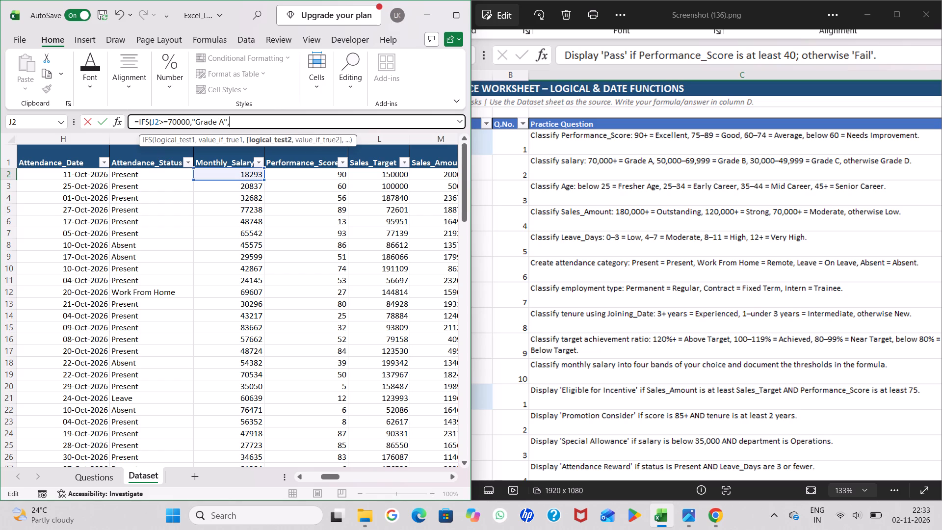
# Add a second IFS condition to the BI2 formula so that J2>=50000 returns "Grade B".
pyautogui.click(215, 173)
pyautogui.write('>=5')
pyautogui.write('0000')
pyautogui.press(',')
pyautogui.write('""')
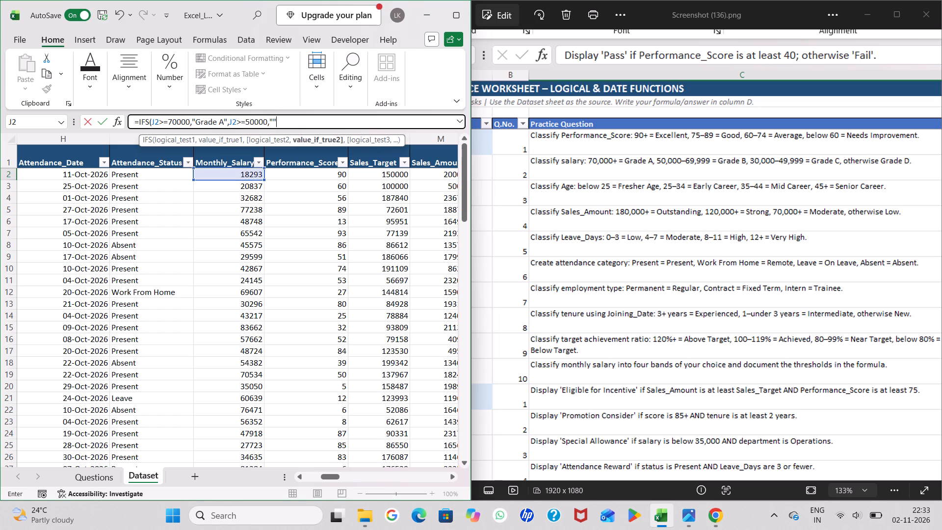
pyautogui.click(272, 119)
pyautogui.press('g')
pyautogui.write('rade')
pyautogui.press('space')
pyautogui.press('b')
pyautogui.press('Right')
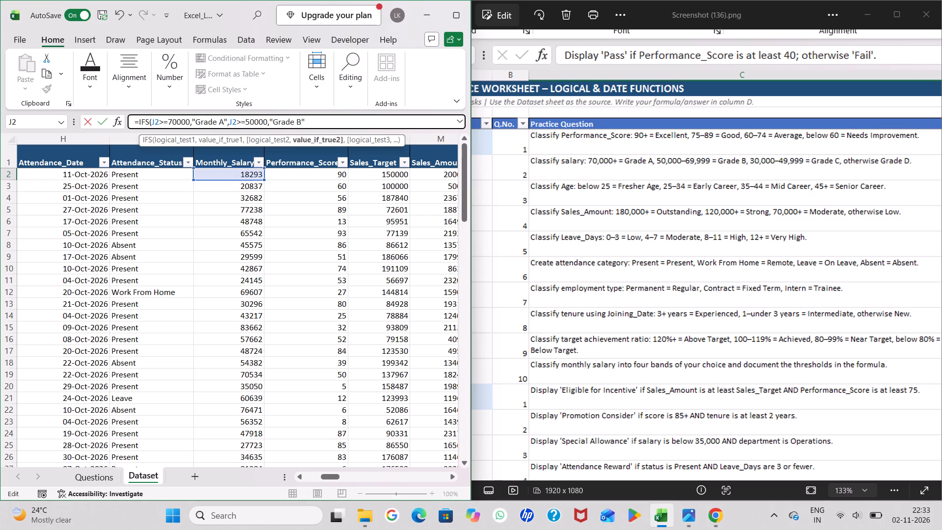
pyautogui.press(',')
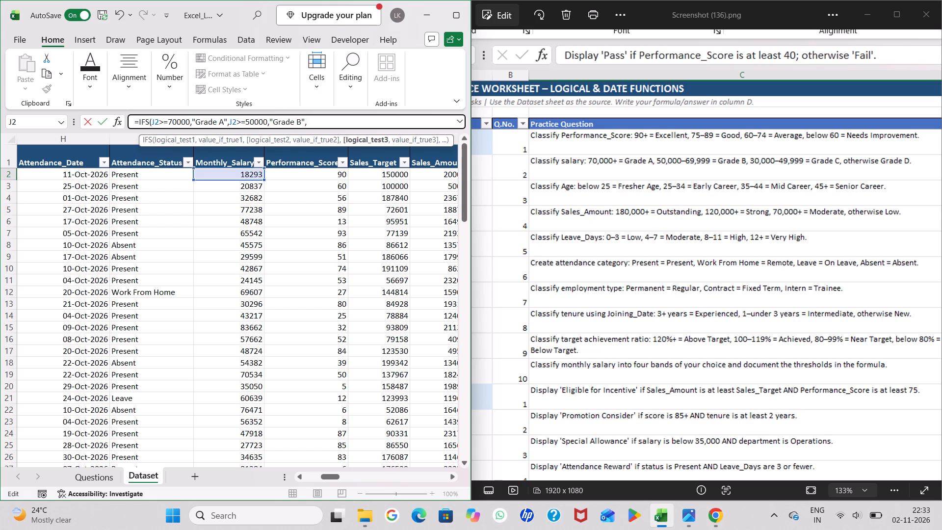
# Add a third IFS condition to the BI2 formula so that J2>=30000 returns "Grade C".
pyautogui.click(248, 173)
pyautogui.write('>=')
pyautogui.write('30000')
pyautogui.press(',')
pyautogui.write('""')
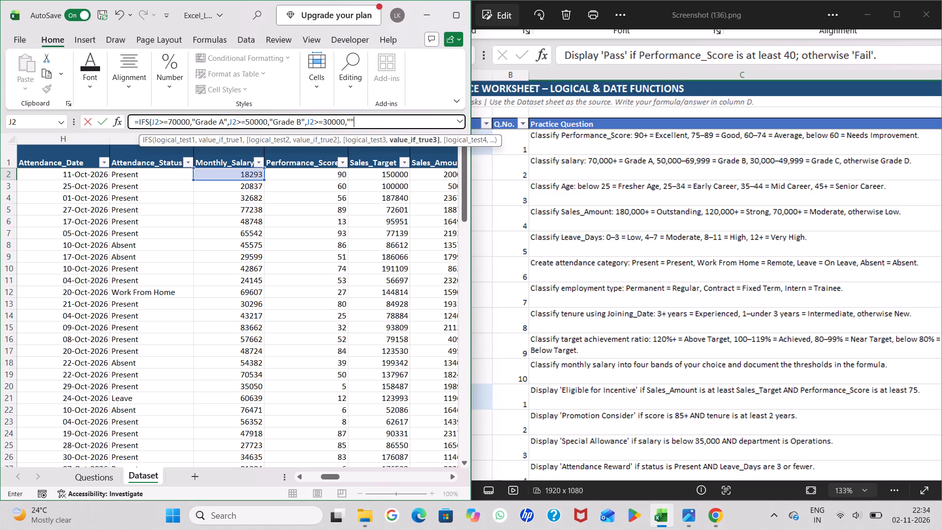
pyautogui.click(349, 122)
pyautogui.press('g')
pyautogui.press('r')
pyautogui.write('ade')
pyautogui.press('space')
pyautogui.write('C')
pyautogui.press('Right')
pyautogui.press(',')
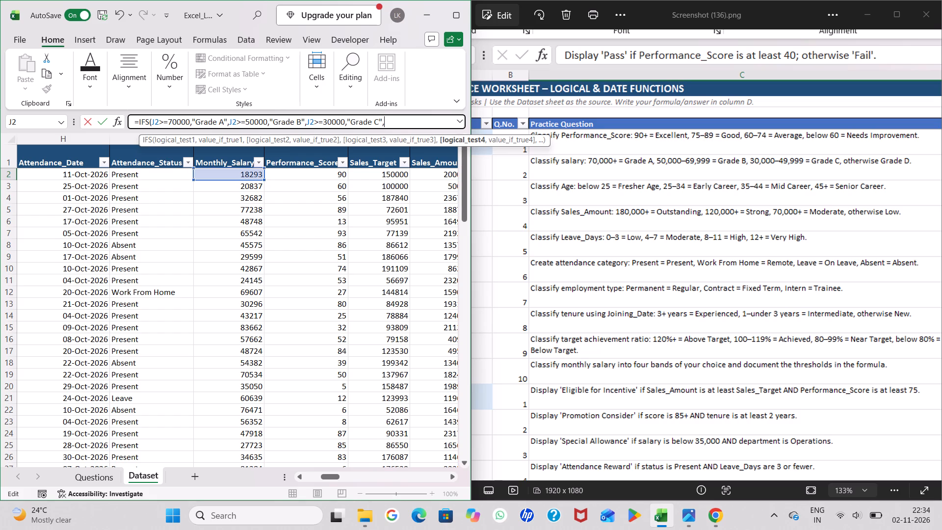
# Append "Grade D" as the fallback value of the IFS formula in BI2, close the parenthesis and try to enter it.
pyautogui.write('""')
pyautogui.click(388, 122)
pyautogui.press('g')
pyautogui.press('r')
pyautogui.write('ade')
pyautogui.press('space')
pyautogui.press('d')
pyautogui.press('Insert')
pyautogui.press('Right')
pyautogui.hotkey('shift', ')')
pyautogui.press('Return')
pyautogui.click(310, 281)
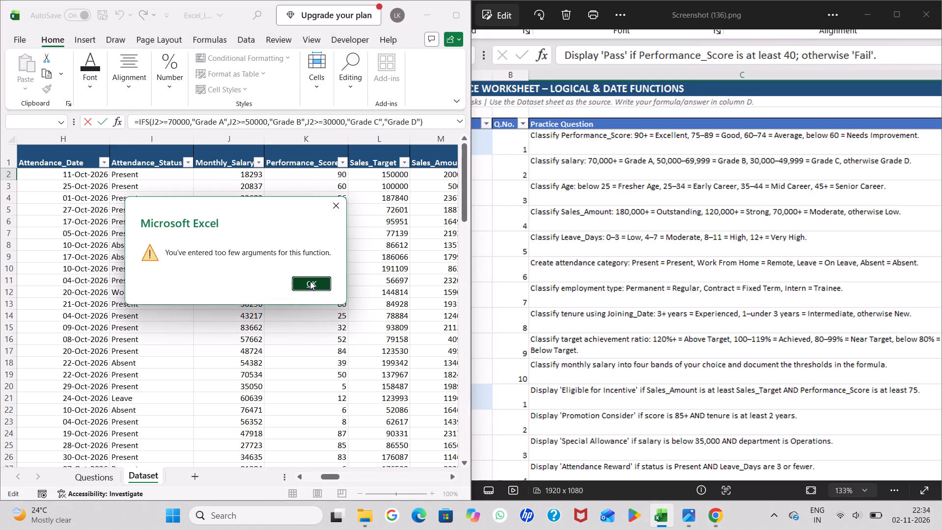
# Insert the condition J2<30000 before "Grade D" in the BI2 formula and enter the formula.
pyautogui.click(386, 122)
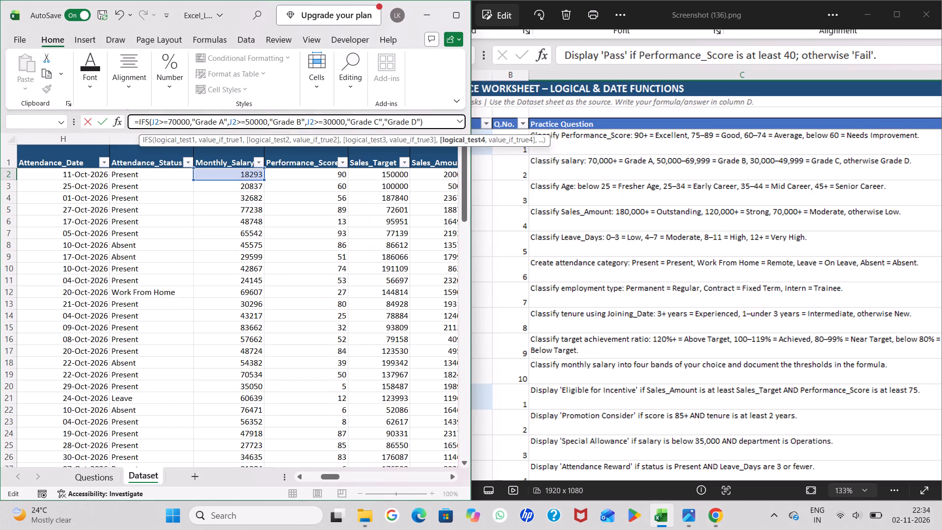
pyautogui.click(385, 123)
pyautogui.click(253, 174)
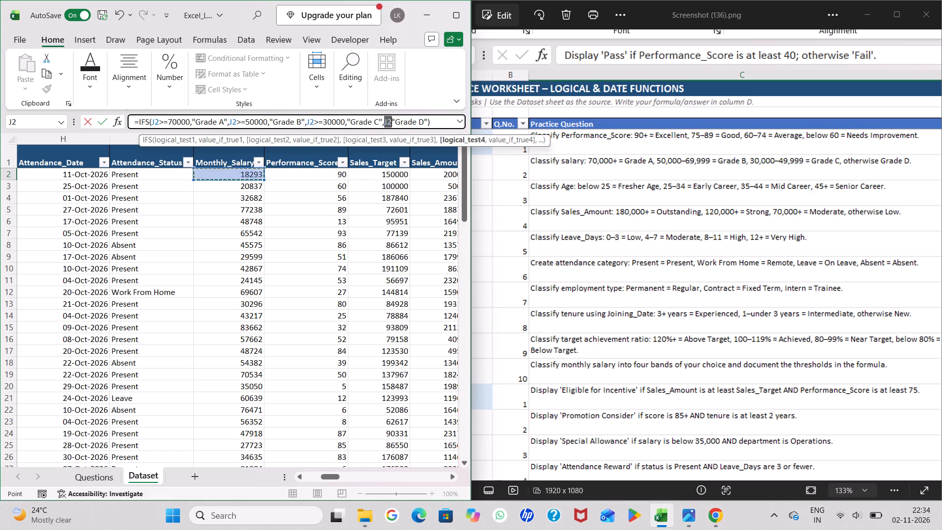
pyautogui.press('shift+less')
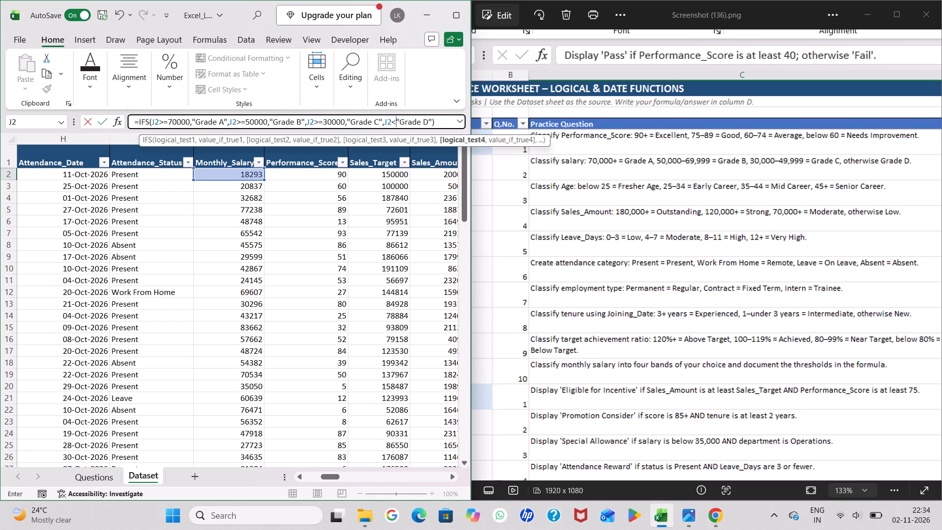
pyautogui.press('3')
pyautogui.press('0')
pyautogui.write('000')
pyautogui.press(',')
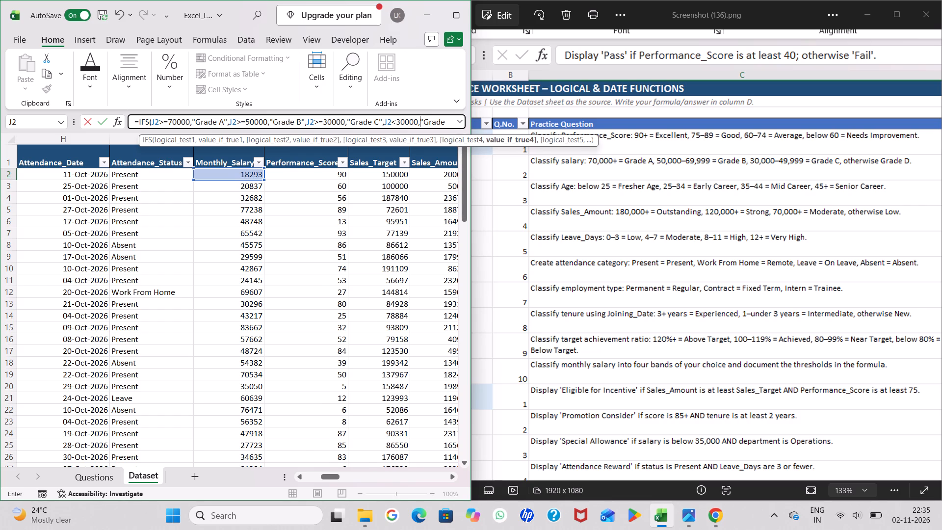
pyautogui.press('Return')
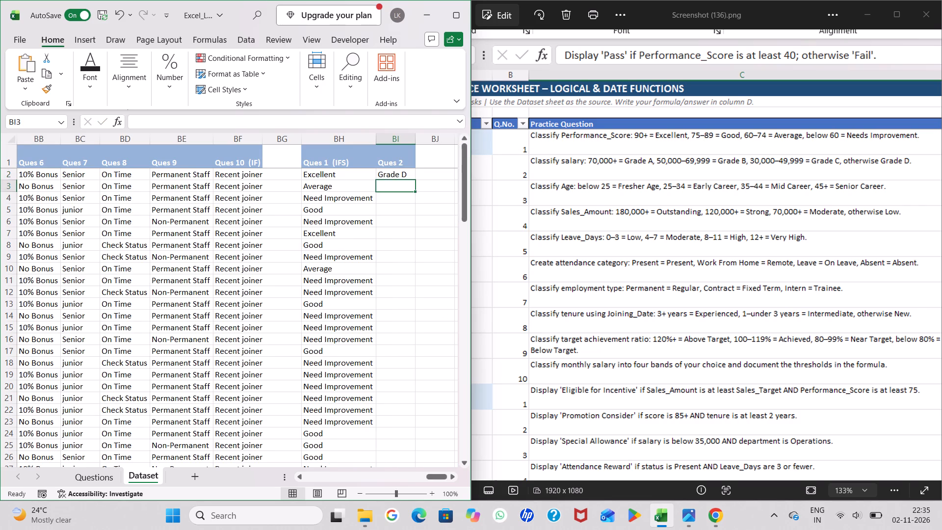
# Fill the salary-grade formula from BI2 down the Ques 2 column.
pyautogui.click(389, 175)
pyautogui.doubleClick(416, 179)
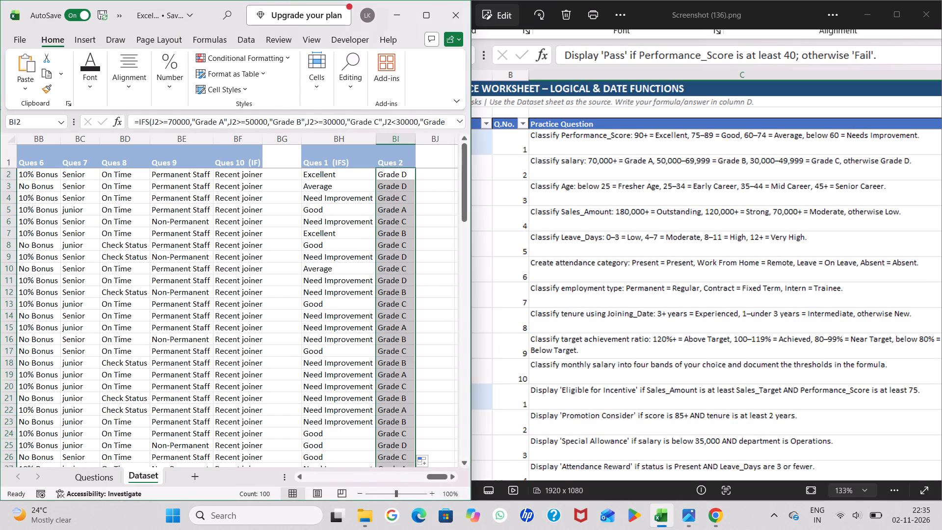
pyautogui.click(396, 172)
pyautogui.hscroll(-1, 396, 172)
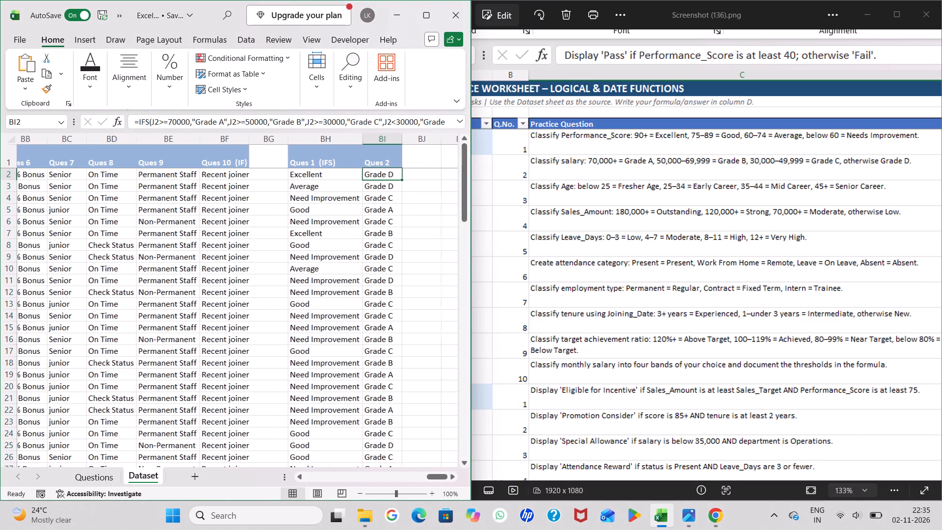
pyautogui.hscroll(-1, 396, 172)
pyautogui.doubleClick(361, 174)
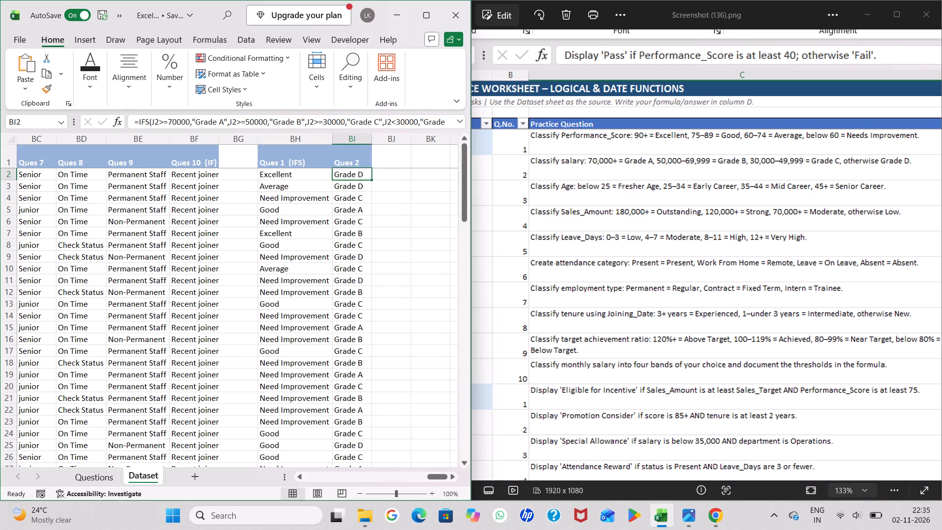
pyautogui.hscroll(-1, 416, 227)
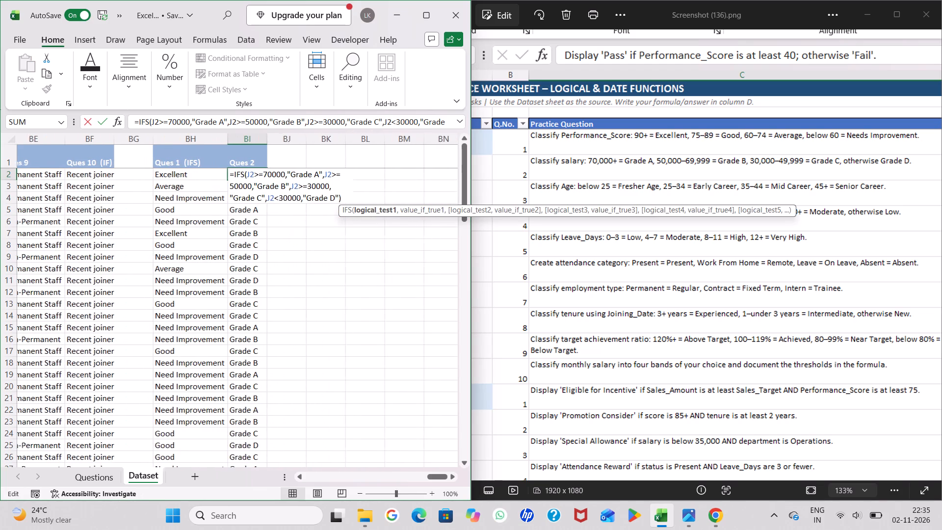
pyautogui.hscroll(-1, 416, 227)
pyautogui.hscroll(-2, 349, 218)
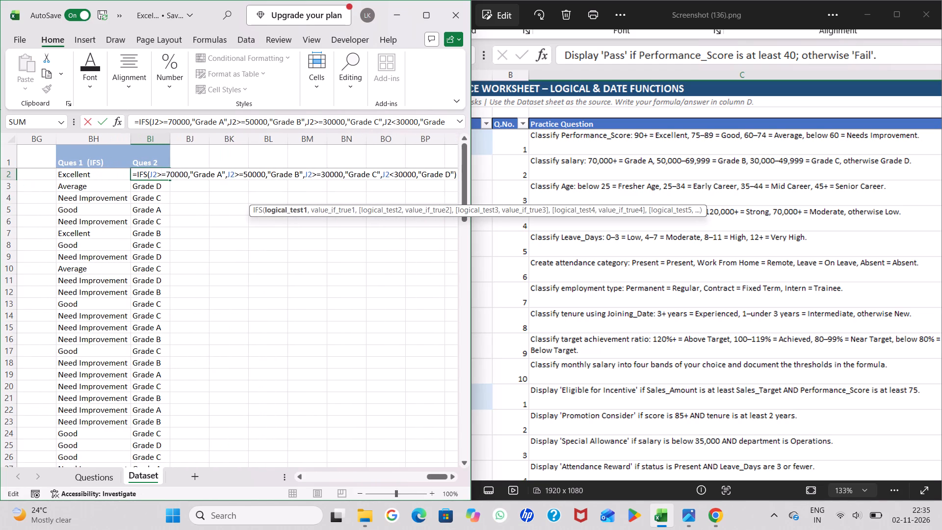
pyautogui.hscroll(-2, 349, 218)
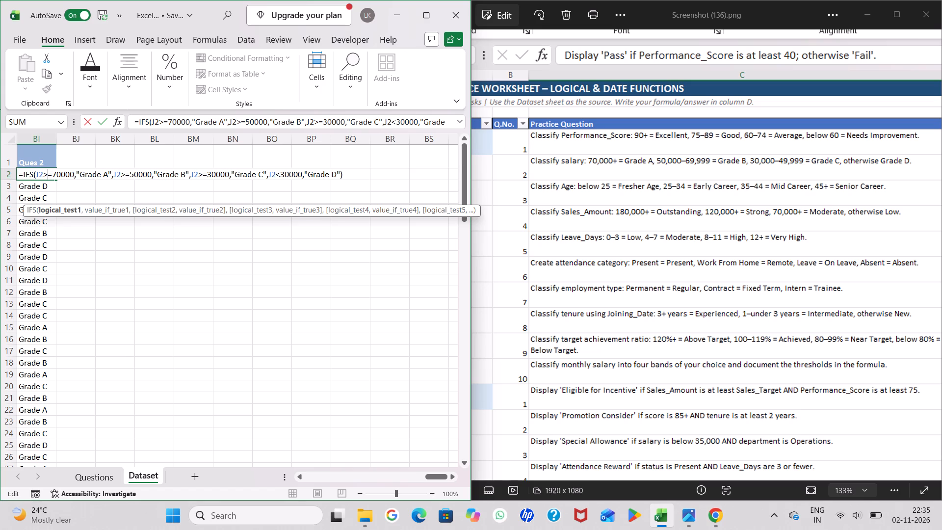
pyautogui.hscroll(-1, 397, 120)
pyautogui.press('Return')
# Fill the BI2 formula down the Ques 2 column again.
pyautogui.hscroll(2, 135, 217)
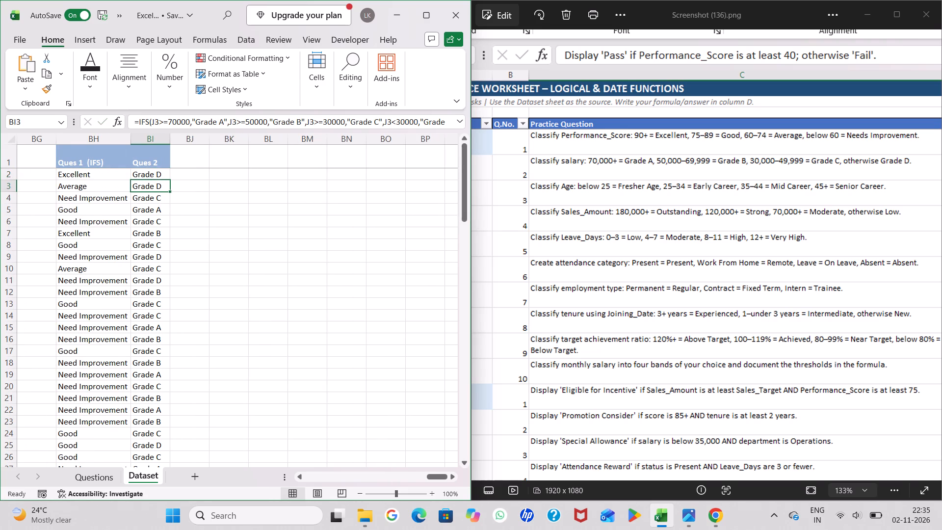
pyautogui.scroll(1, 156, 171)
pyautogui.click(158, 177)
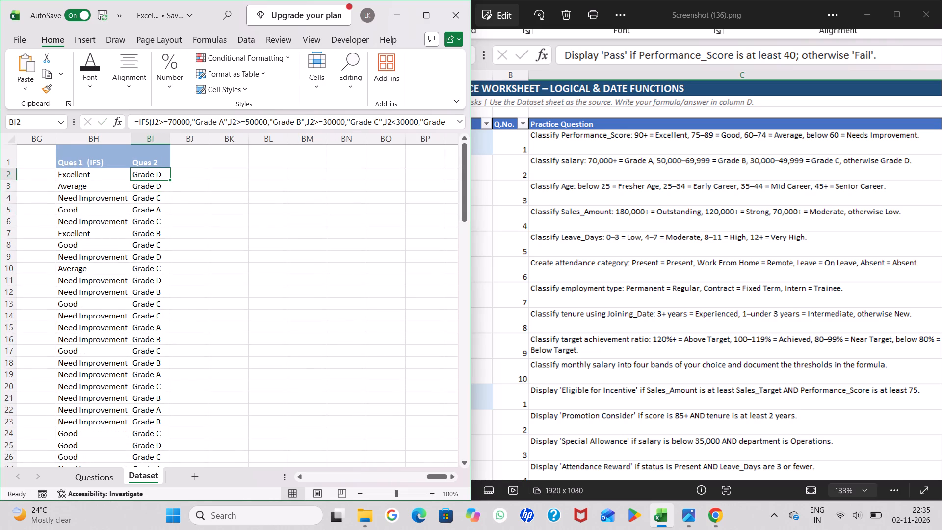
pyautogui.doubleClick(170, 180)
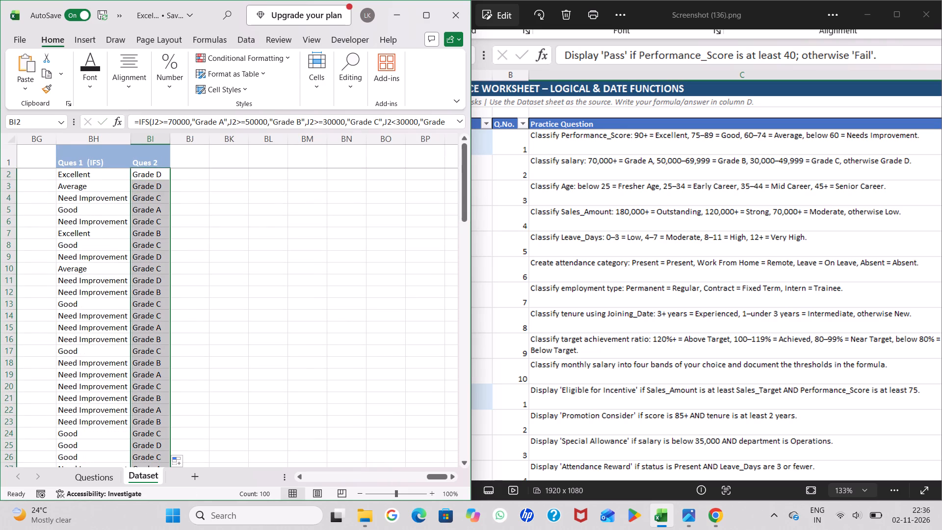
# Add the header "Ques 3" in cell BJ1.
pyautogui.click(163, 165)
pyautogui.press('Right')
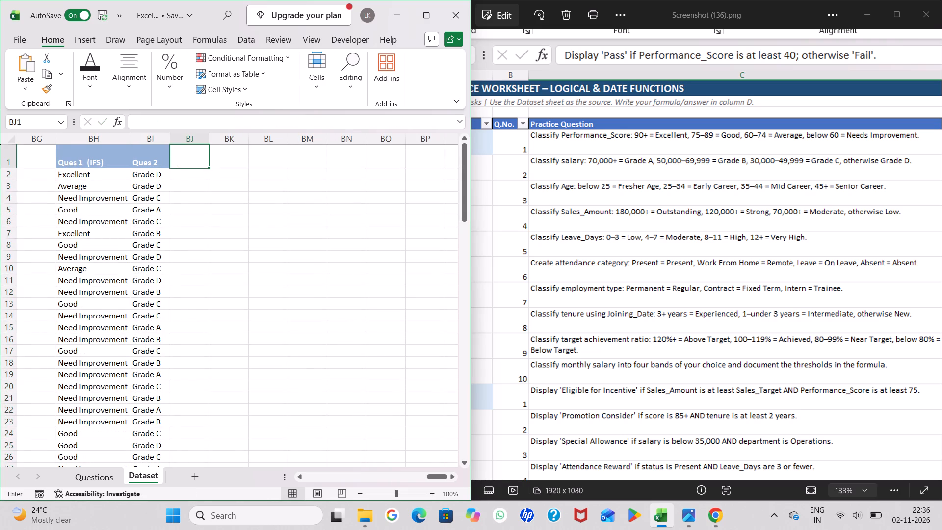
pyautogui.write('ues 3')
pyautogui.press('Down')
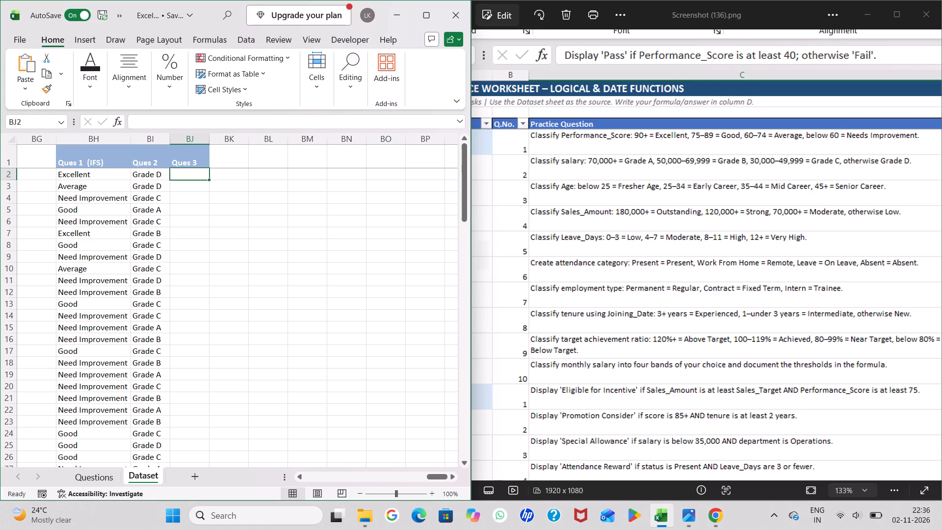
# Start an IFS formula in BJ2 that returns "Fresher" when the Age in E2 is <=25.
pyautogui.press('=')
pyautogui.write('ifs')
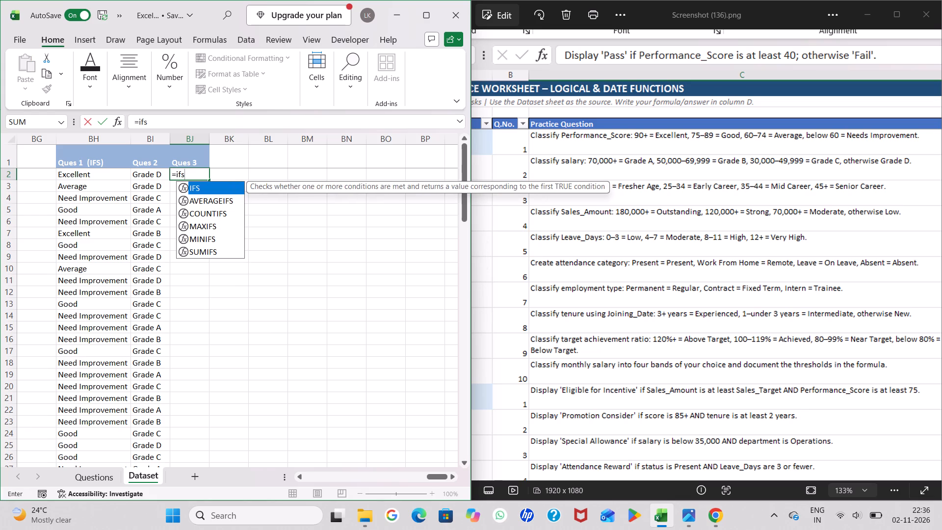
pyautogui.doubleClick(206, 188)
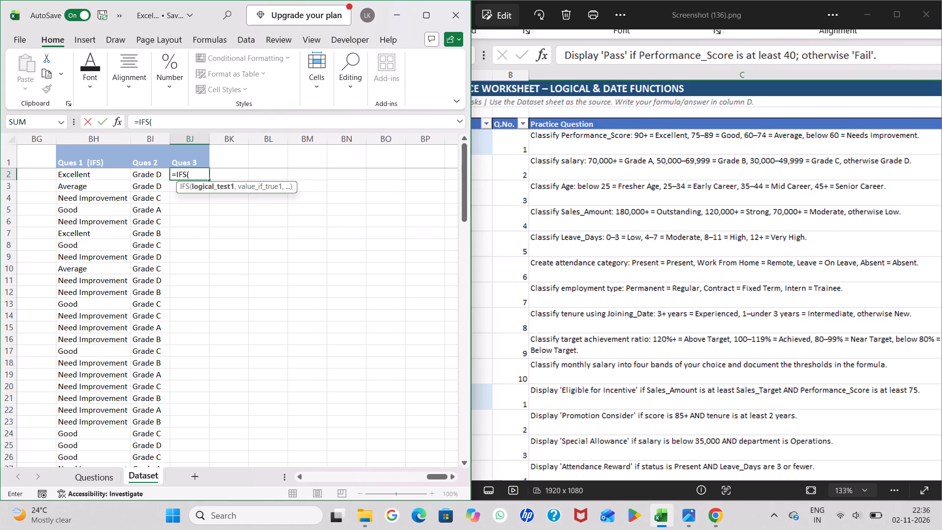
pyautogui.hscroll(12, 168, 220)
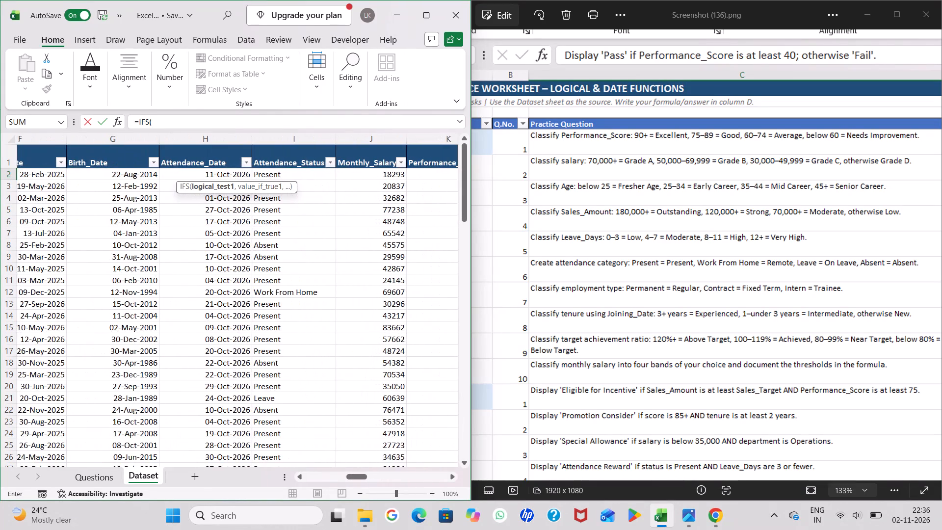
pyautogui.hscroll(5, 168, 220)
pyautogui.scroll(1, 168, 220)
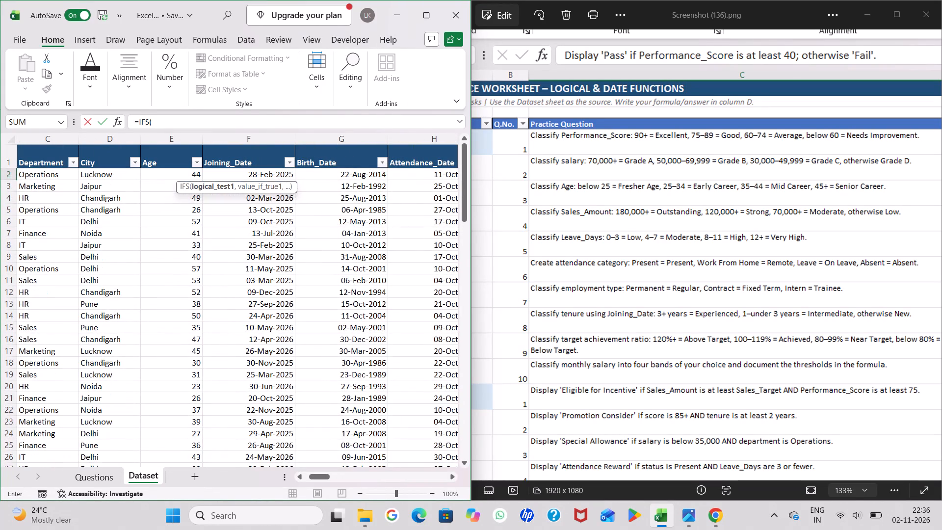
pyautogui.click(167, 174)
pyautogui.press('shift+less')
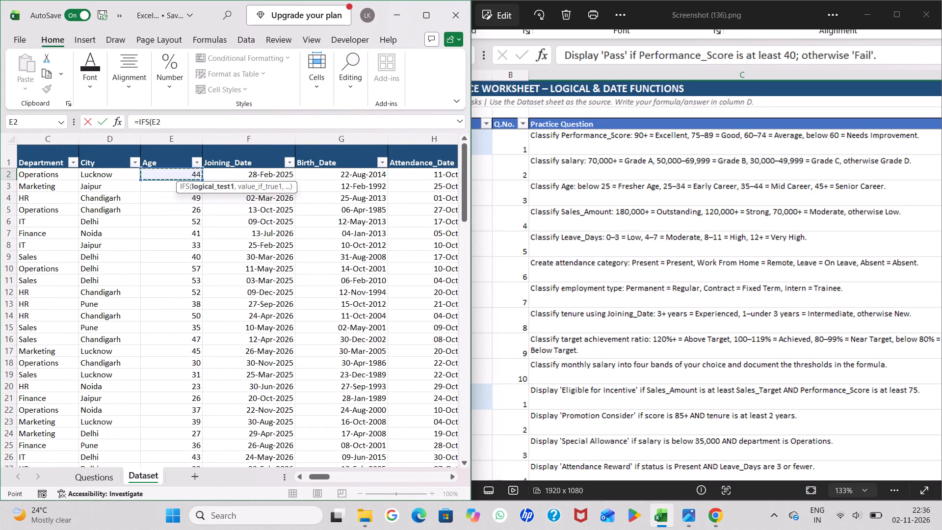
pyautogui.write('=25')
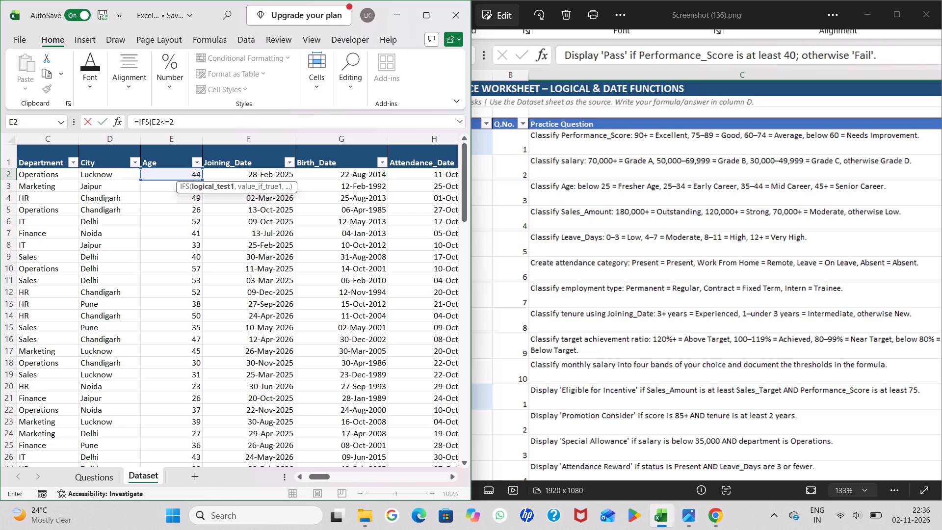
pyautogui.write(',""')
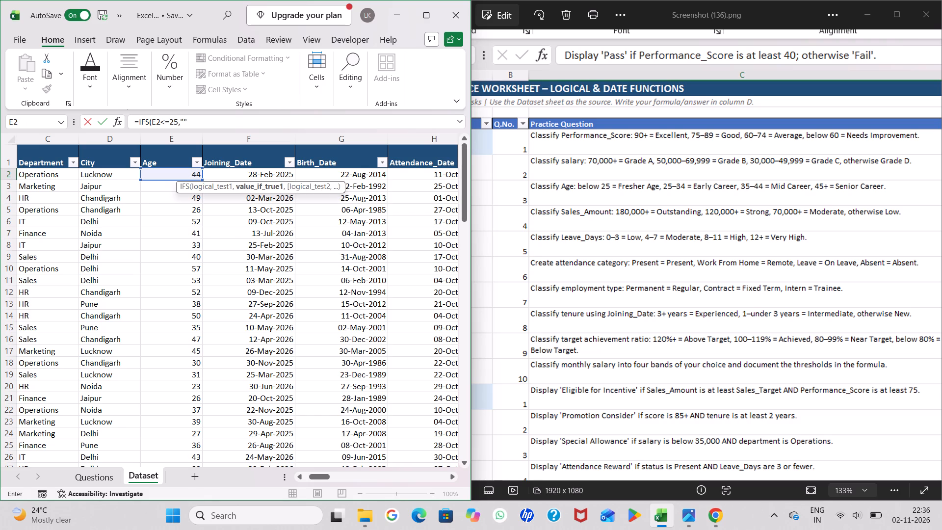
pyautogui.click(183, 123)
pyautogui.press('f')
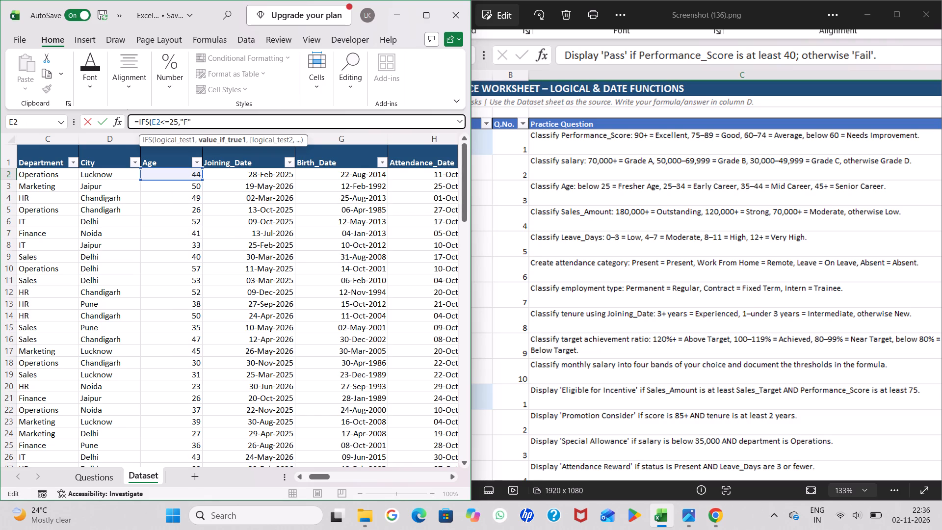
pyautogui.write('resher')
pyautogui.click(218, 122)
pyautogui.press(',')
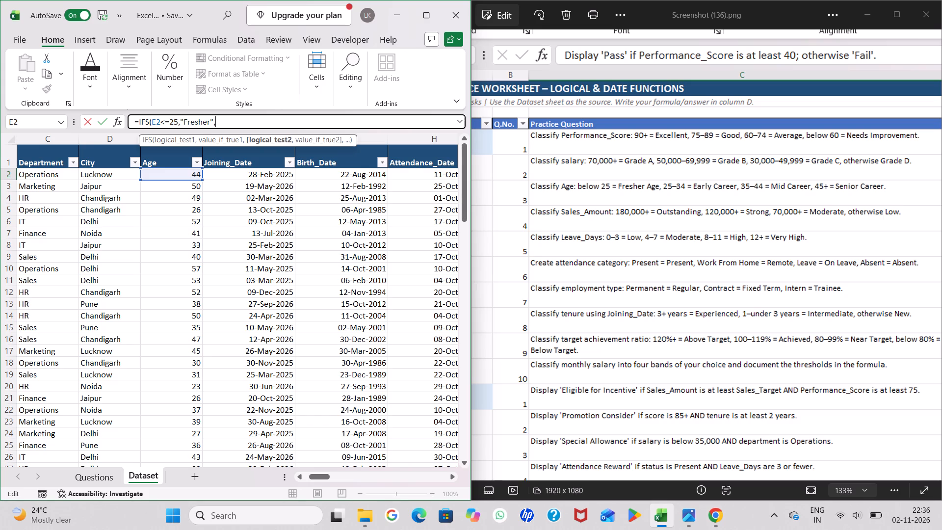
# Add a second condition to the BJ2 formula returning "Early Career" when E2>=25.
pyautogui.click(179, 170)
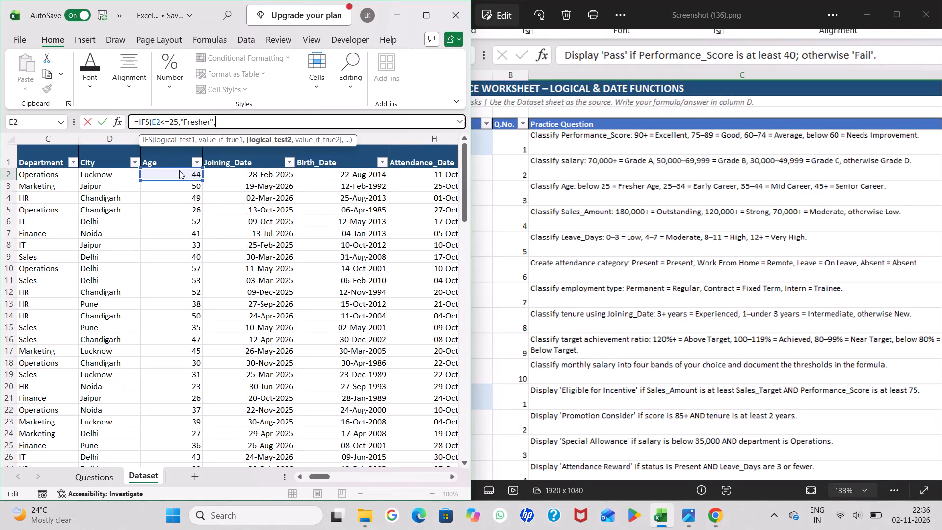
pyautogui.click(179, 174)
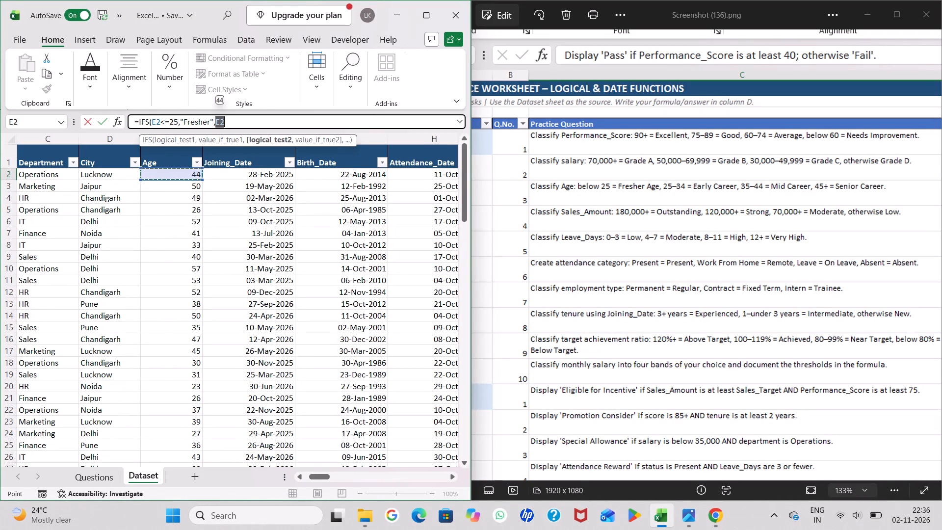
pyautogui.press('shift+less')
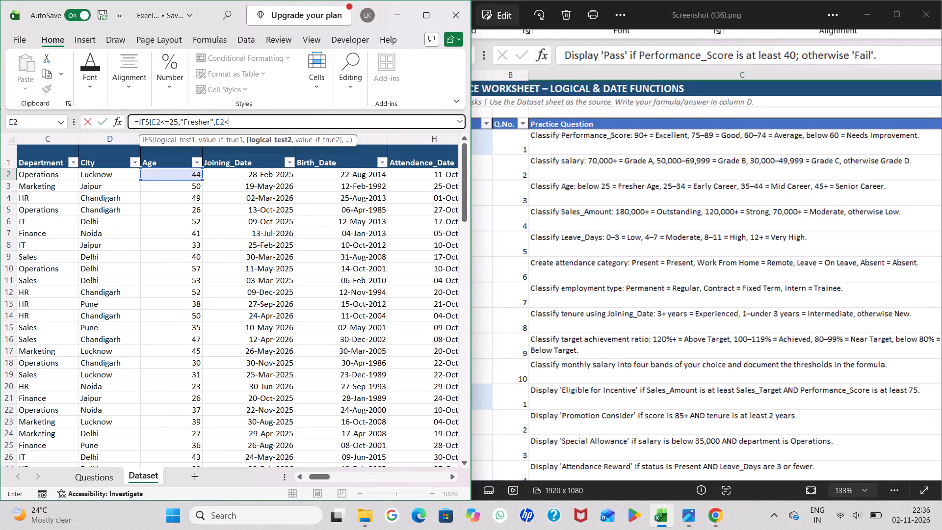
pyautogui.press('BackSpace')
pyautogui.write('>=')
pyautogui.press('2')
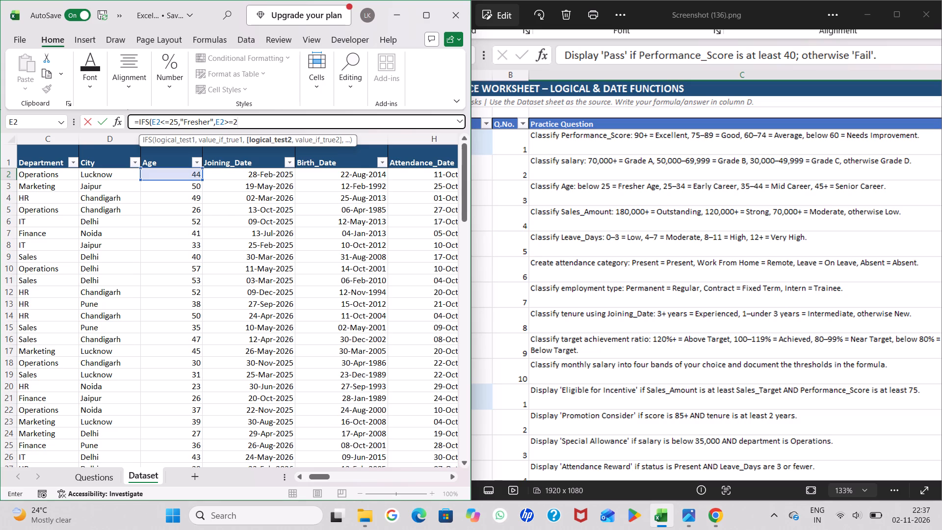
pyautogui.press('5')
pyautogui.press(',')
pyautogui.write('""')
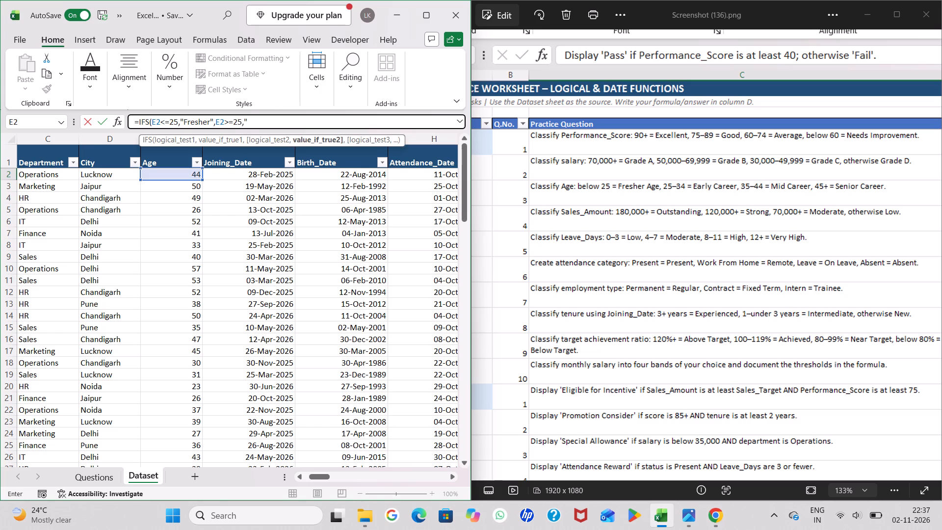
pyautogui.click(246, 121)
pyautogui.press('e')
pyautogui.write('arly')
pyautogui.press('space')
pyautogui.press('c')
pyautogui.press('a')
pyautogui.write('reer')
pyautogui.click(303, 122)
pyautogui.press(',')
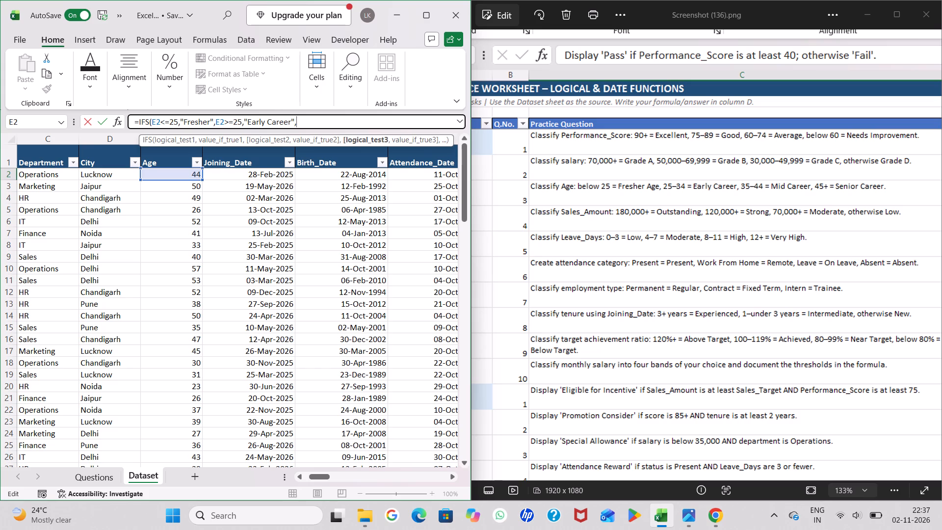
# Add a third condition to the BJ2 formula returning "Mid Career" when E2>=35.
pyautogui.click(179, 173)
pyautogui.write('>=')
pyautogui.write('35')
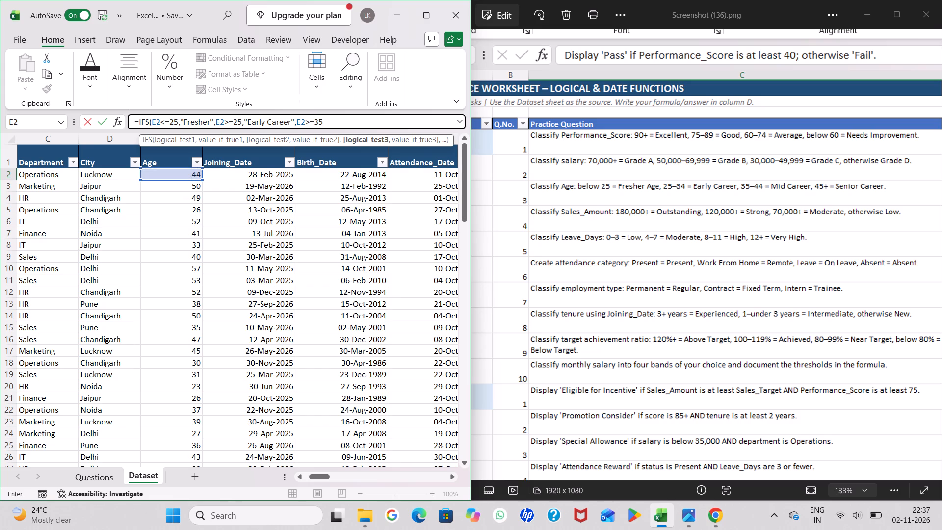
pyautogui.press(',')
pyautogui.write('""')
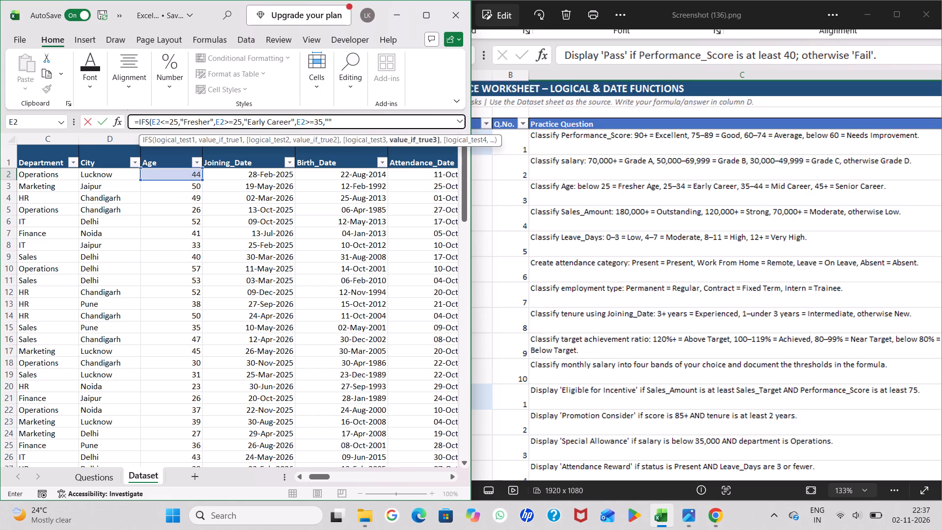
pyautogui.click(328, 123)
pyautogui.press('m')
pyautogui.write('id')
pyautogui.press('space')
pyautogui.press('c')
pyautogui.write('areer')
pyautogui.press('Right')
pyautogui.press(',')
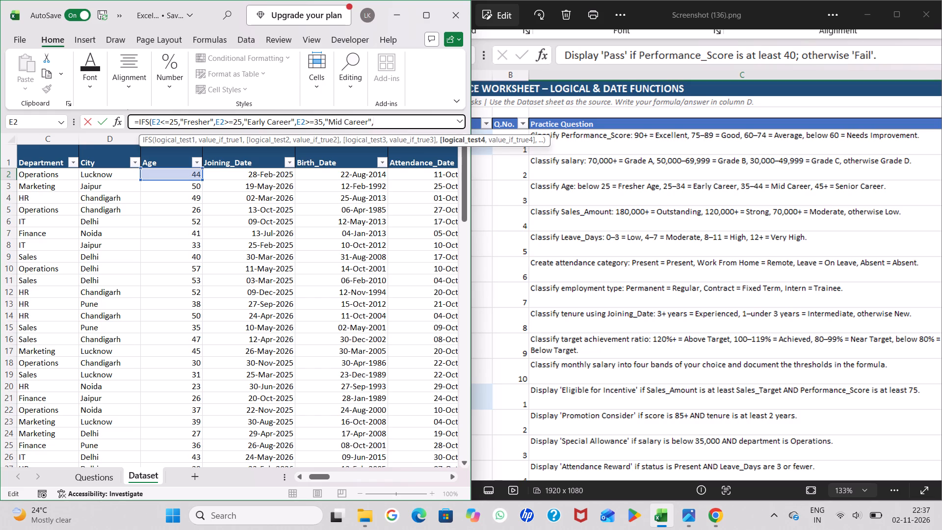
# Add a fourth condition to the BJ2 formula returning "Senior Career" when E2>=45.
pyautogui.click(187, 173)
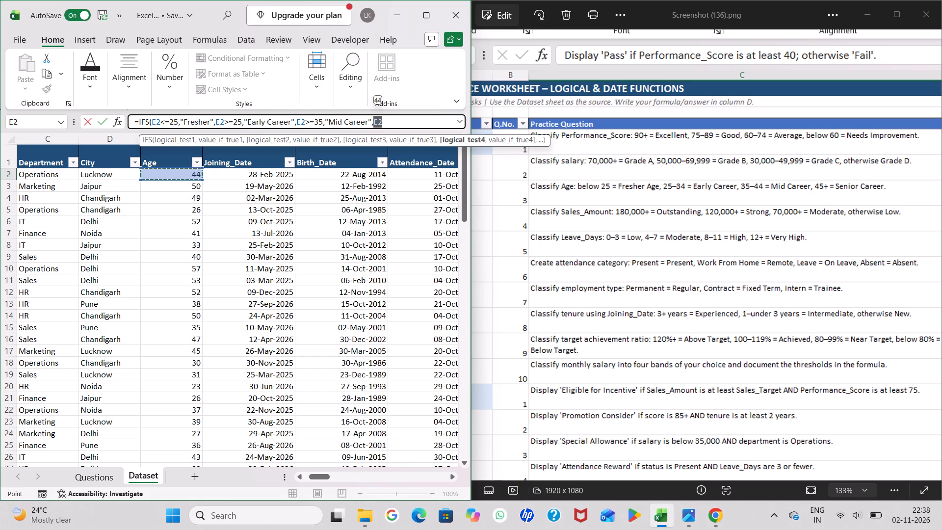
pyautogui.write('>=')
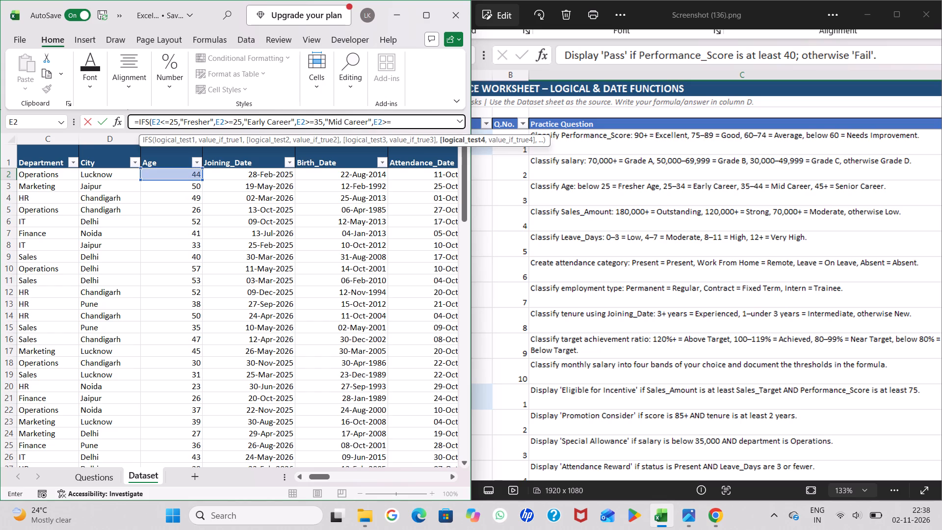
pyautogui.write('45')
pyautogui.press(',')
pyautogui.write('""')
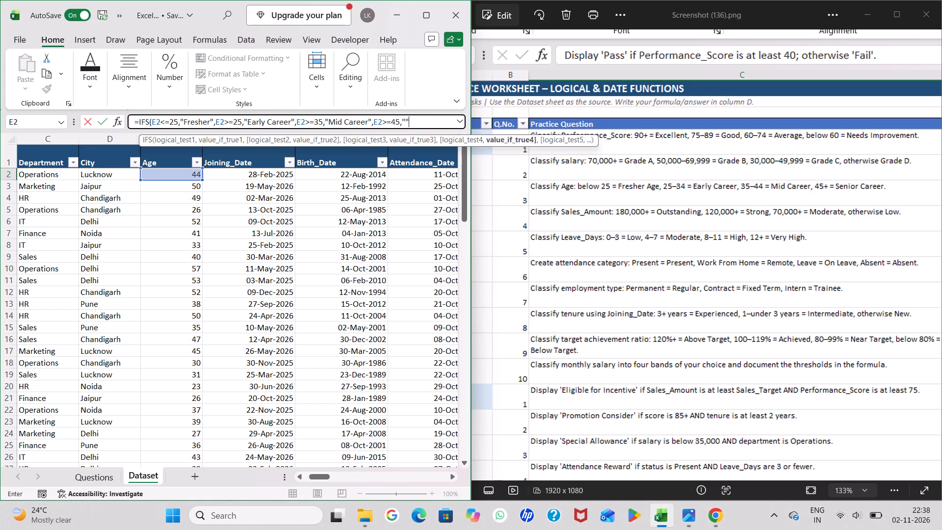
pyautogui.click(405, 121)
pyautogui.press('s')
pyautogui.write('en')
pyautogui.write('ior')
pyautogui.press('space')
pyautogui.press('c')
pyautogui.write('areer')
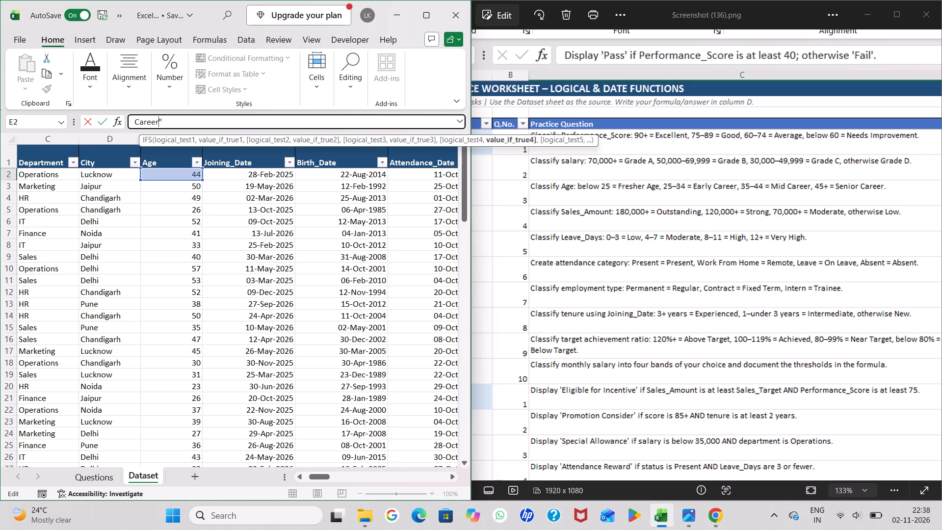
# Close the IFS formula's parenthesis in BJ2 and enter the formula.
pyautogui.hscroll(-2, 418, 229)
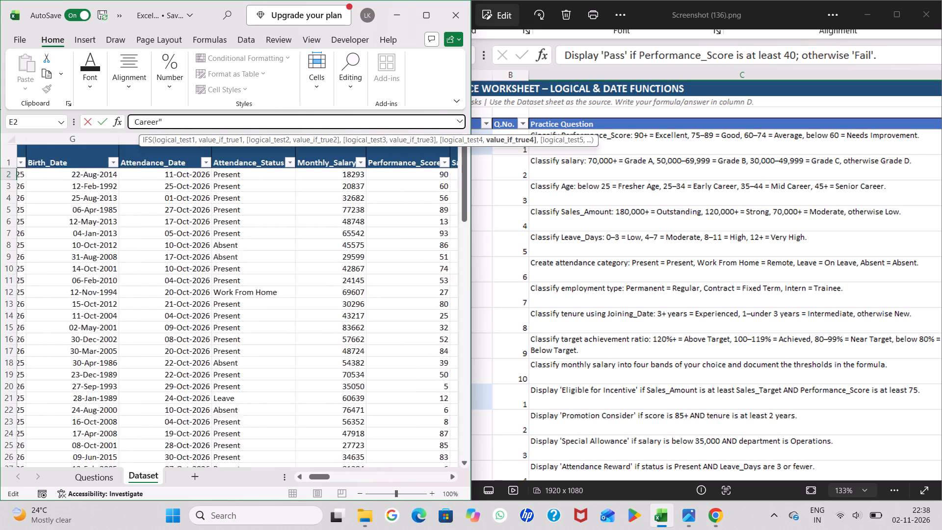
pyautogui.hscroll(-13, 418, 229)
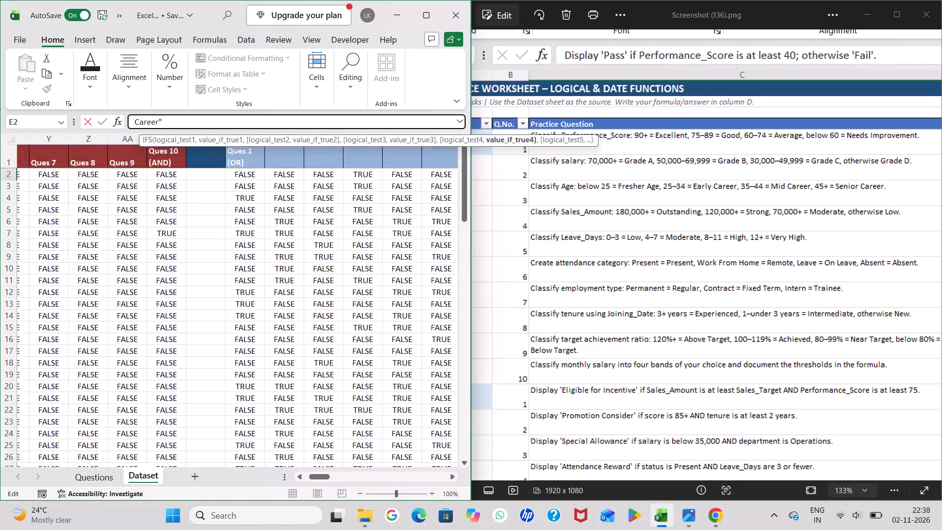
pyautogui.hscroll(-6, 418, 229)
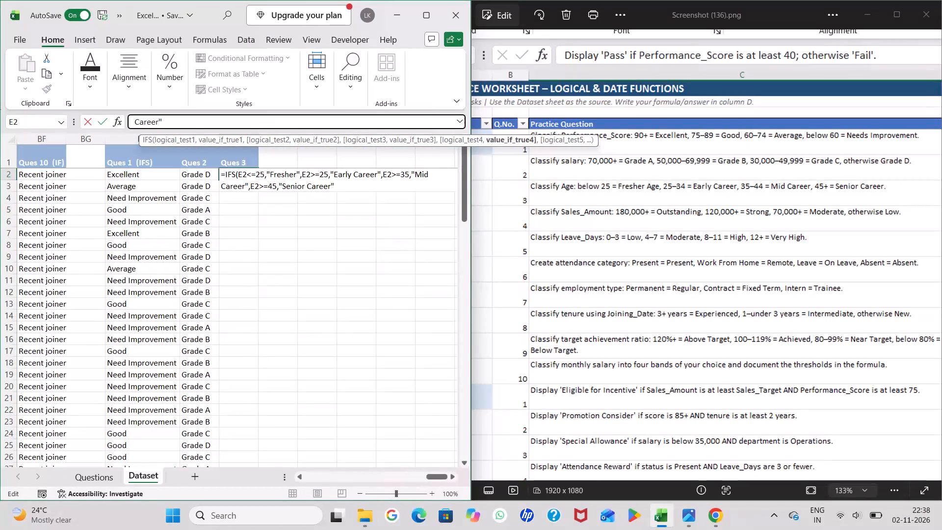
pyautogui.click(345, 185)
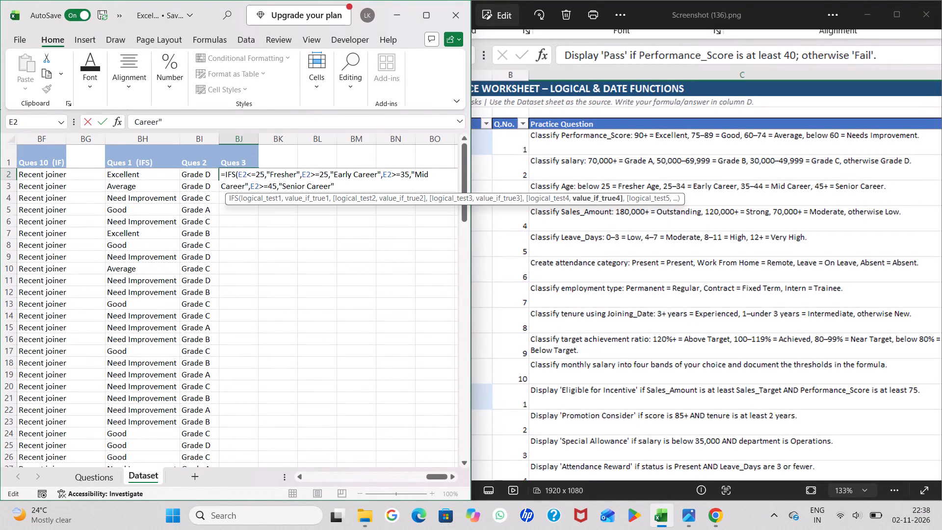
pyautogui.hotkey('shift', ')')
pyautogui.press('Return')
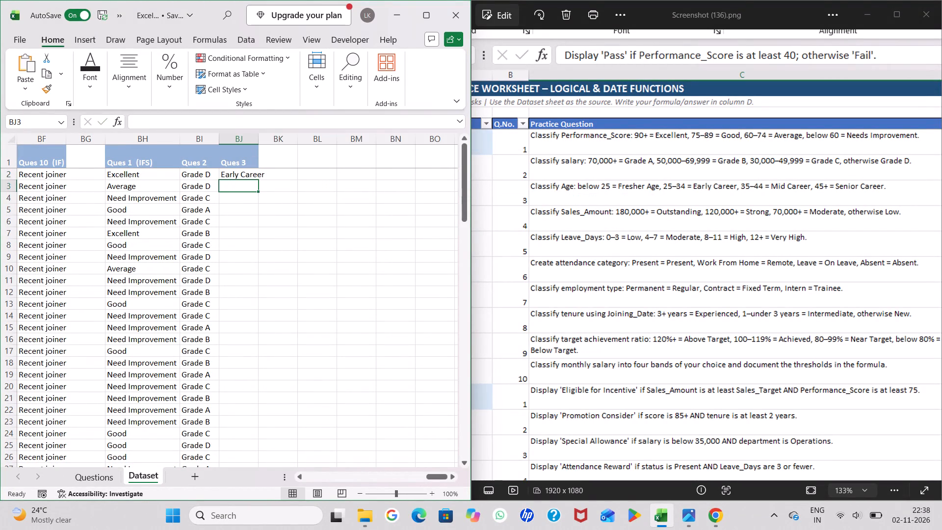
# Fit column BJ's width to its contents and fill the BJ2 formula down all the data rows.
pyautogui.doubleClick(258, 137)
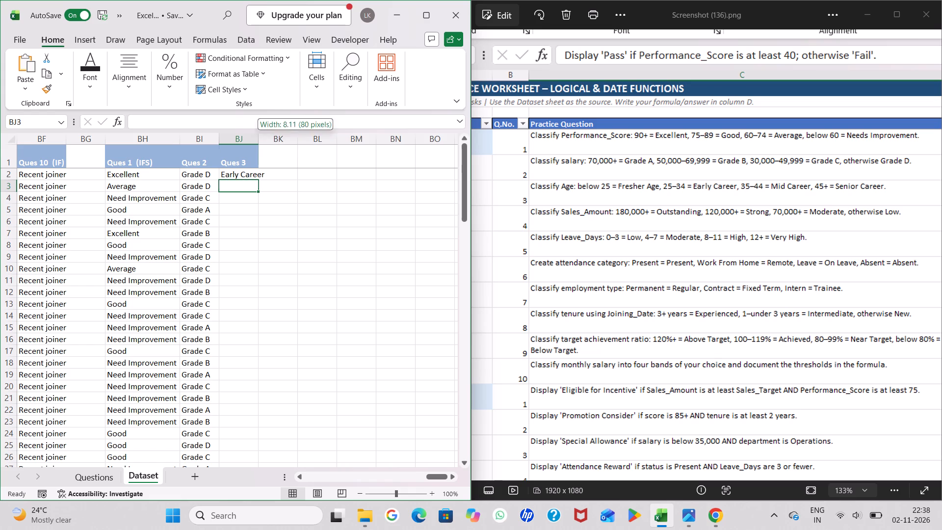
pyautogui.moveTo(257, 174); pyautogui.dragTo(270, 180)
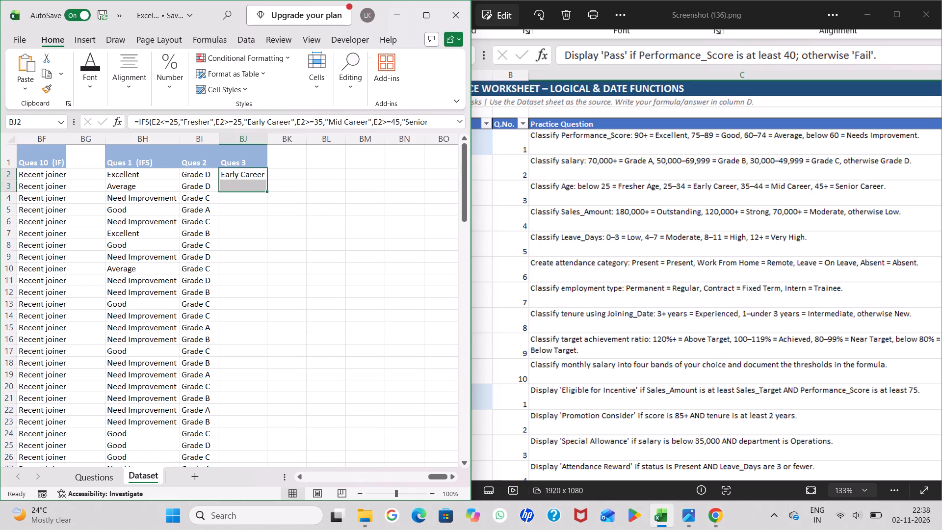
pyautogui.moveTo(270, 180); pyautogui.dragTo(262, 178)
pyautogui.doubleClick(266, 179)
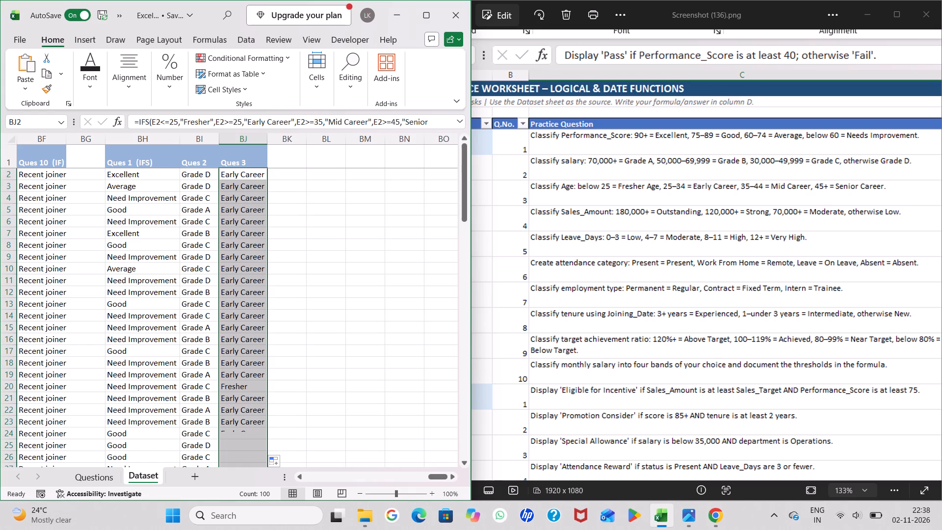
pyautogui.doubleClick(267, 139)
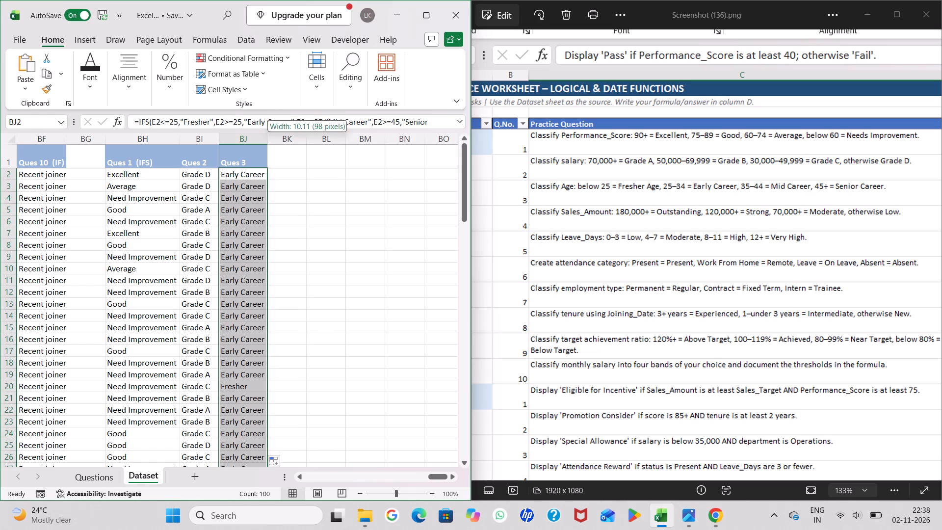
# Add the header "Ques 4" in cell BK1.
pyautogui.click(257, 154)
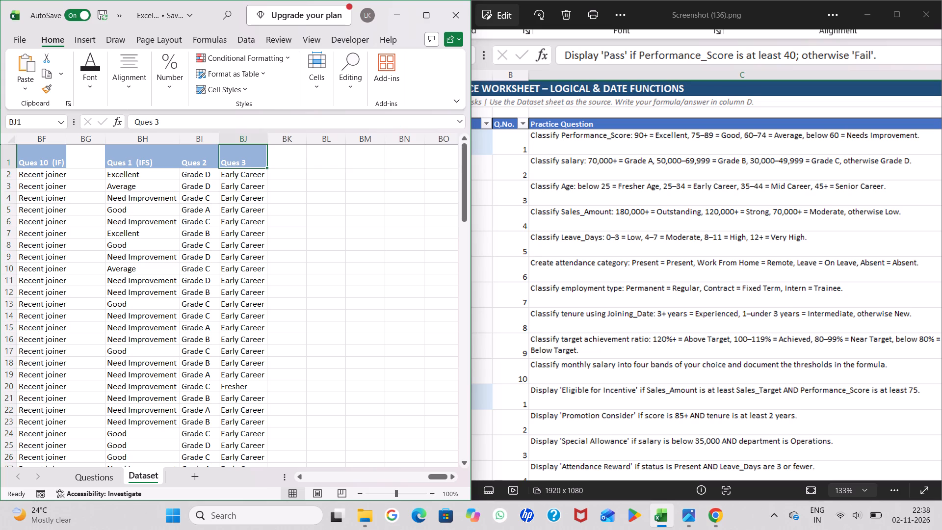
pyautogui.scroll(-5, 247, 261)
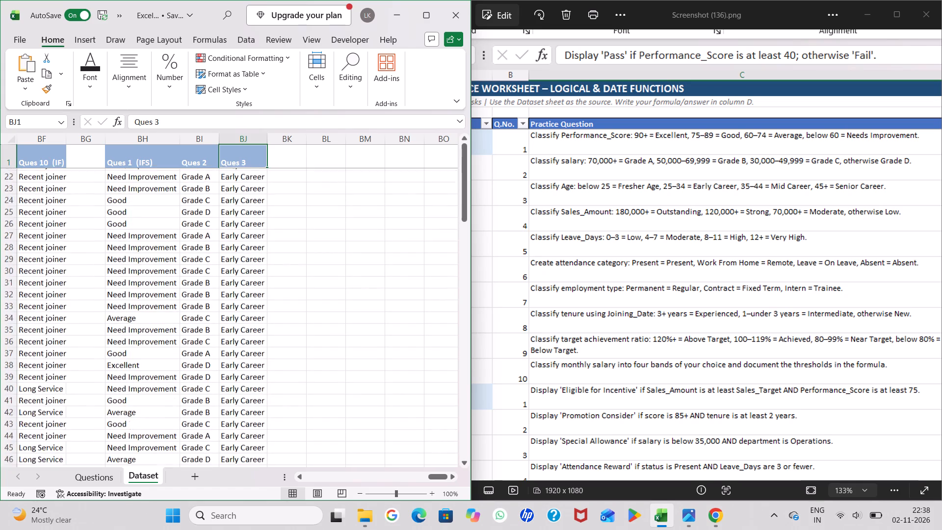
pyautogui.scroll(-1, 247, 261)
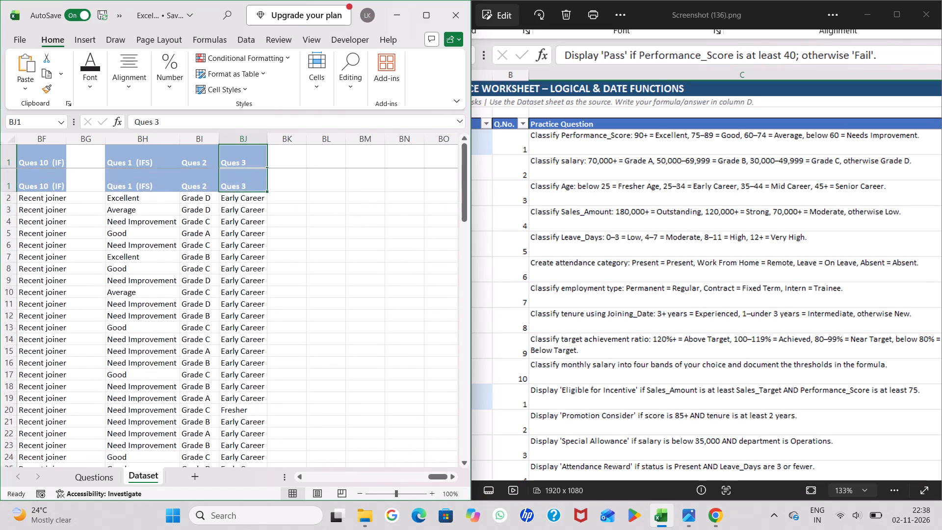
pyautogui.press('Right')
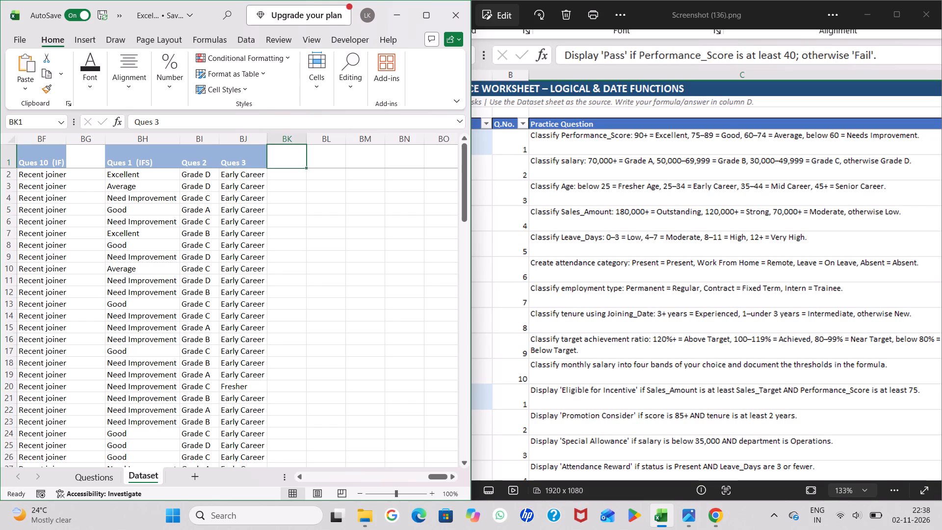
pyautogui.click(250, 178)
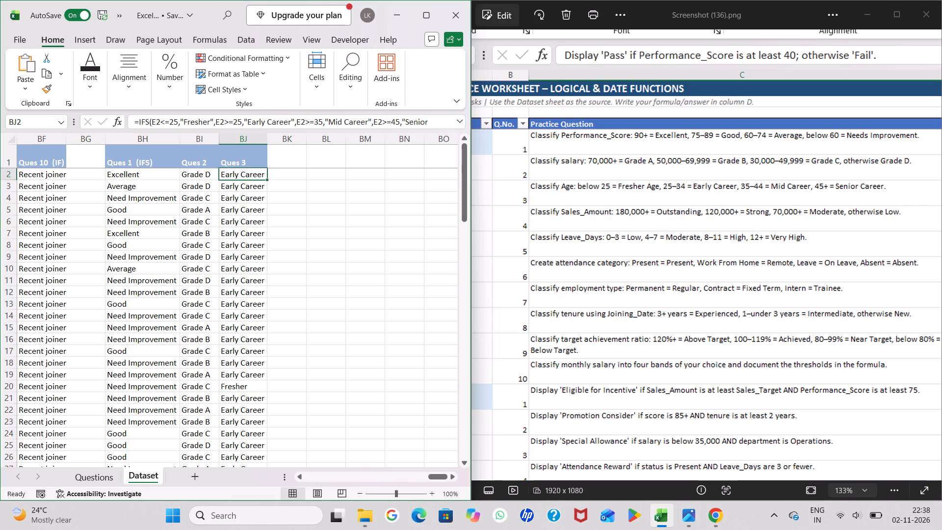
pyautogui.click(247, 161)
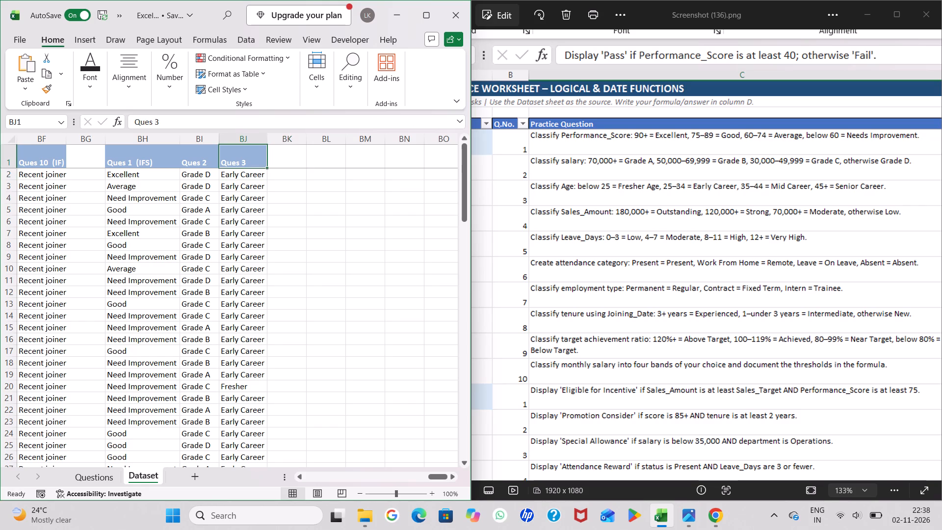
pyautogui.press('Right')
pyautogui.write('ues')
pyautogui.press('space')
pyautogui.press('4')
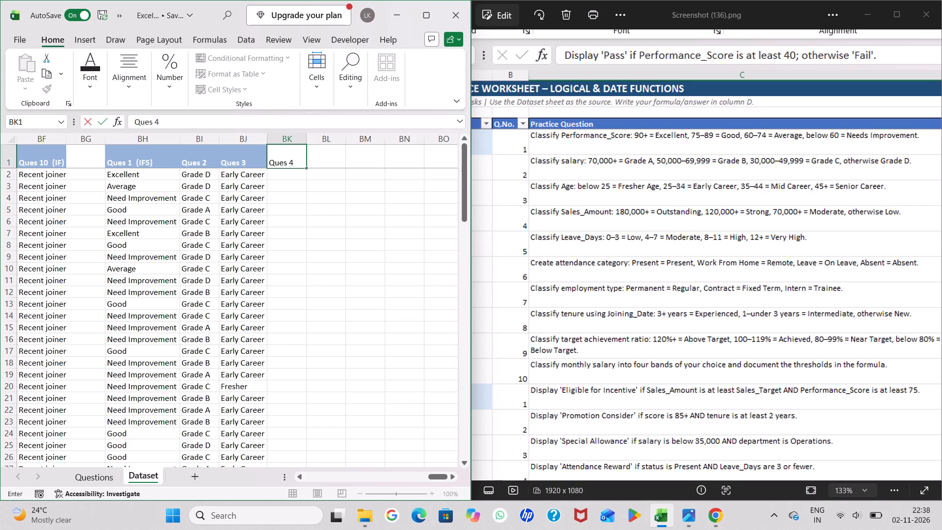
pyautogui.press('Down')
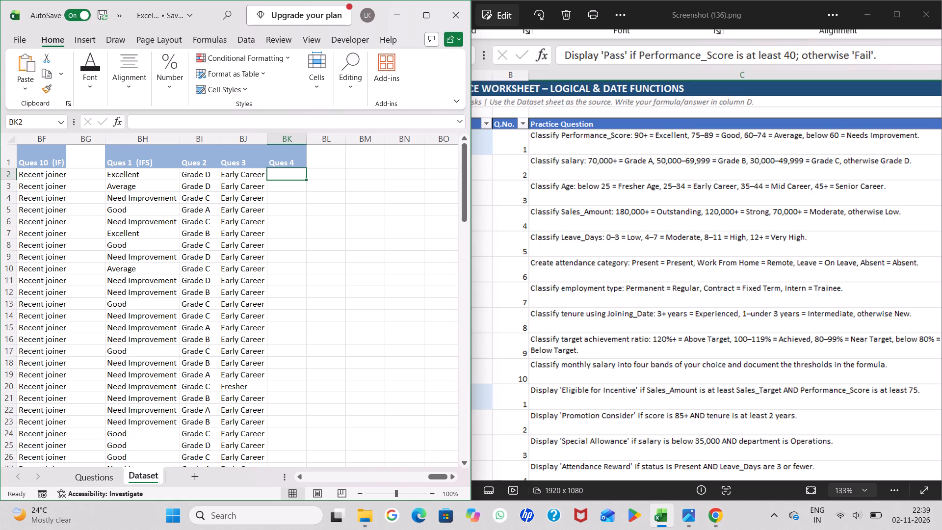
# Start an IFS formula in BK2 whose first condition tests the Sales_Amount cell as M2>=180000.
pyautogui.press('=')
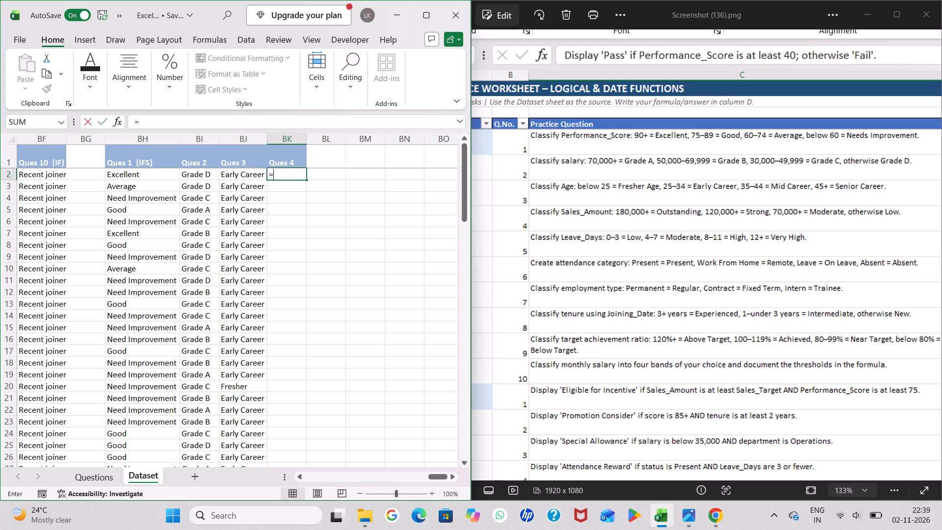
pyautogui.write('ifs')
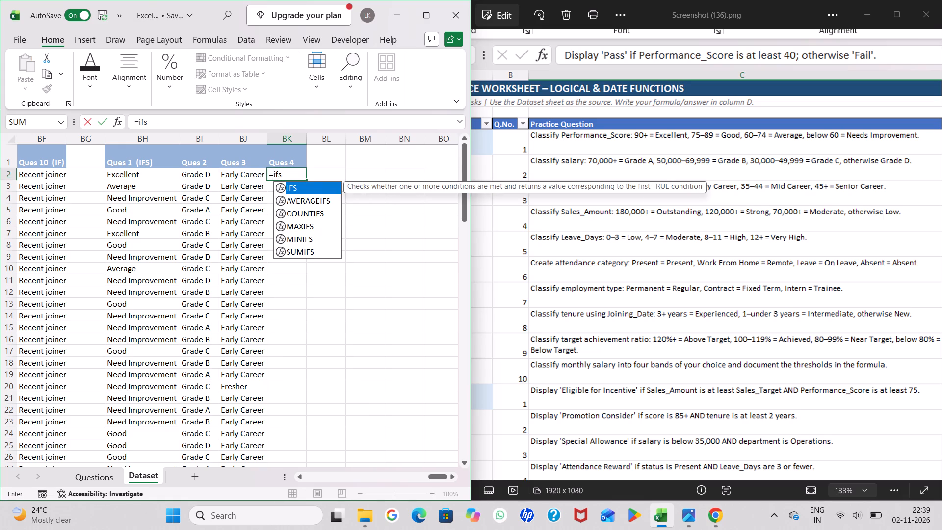
pyautogui.doubleClick(298, 186)
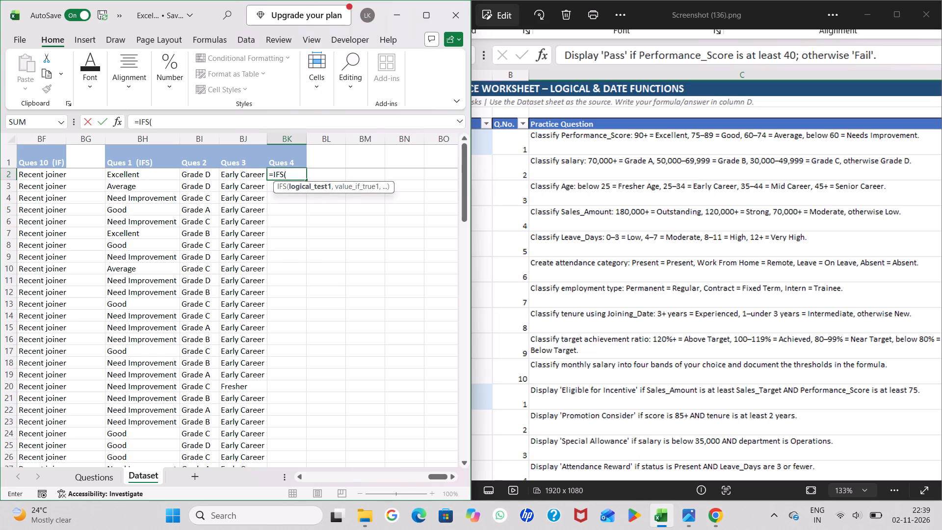
pyautogui.hscroll(4, 140, 212)
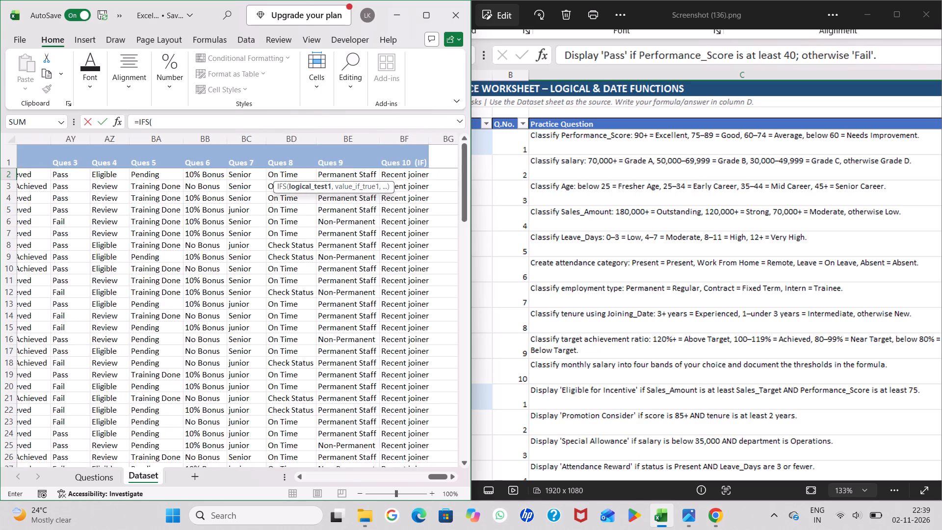
pyautogui.hscroll(14, 140, 212)
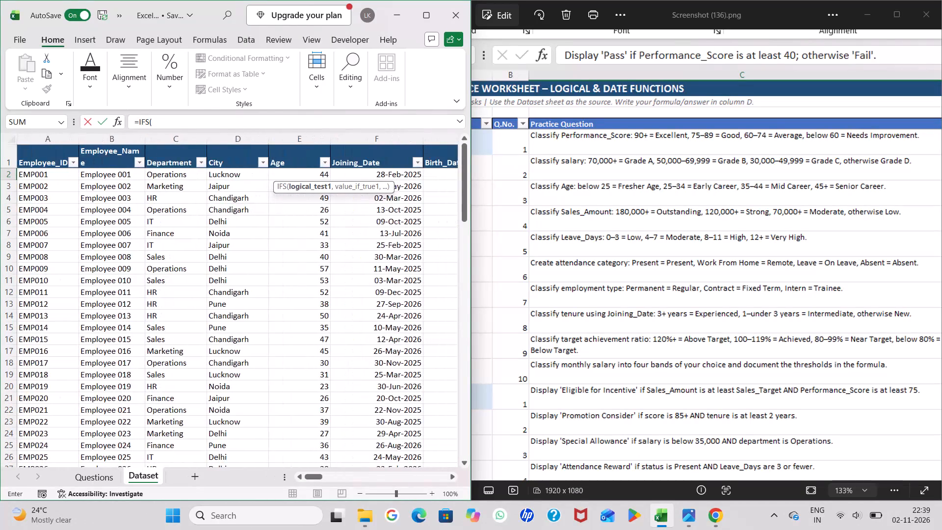
pyautogui.hscroll(-4, 140, 212)
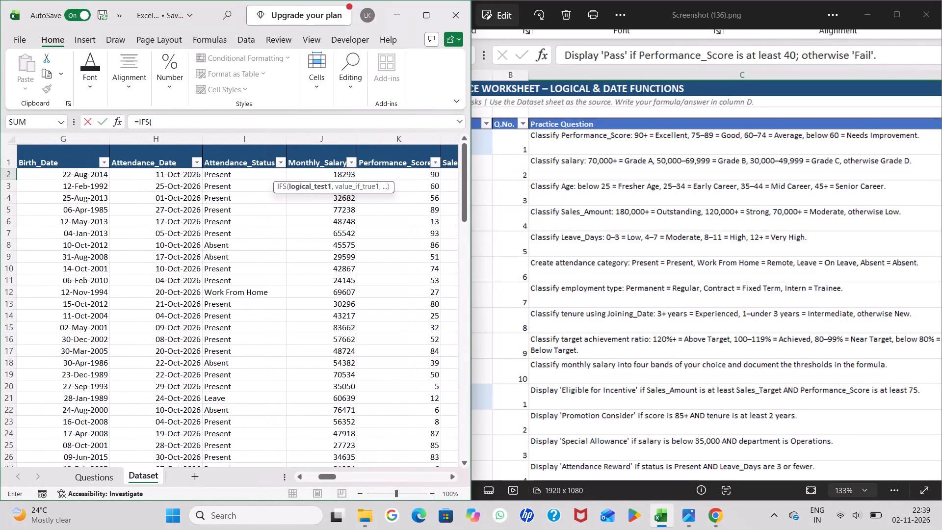
pyautogui.hscroll(-4, 140, 212)
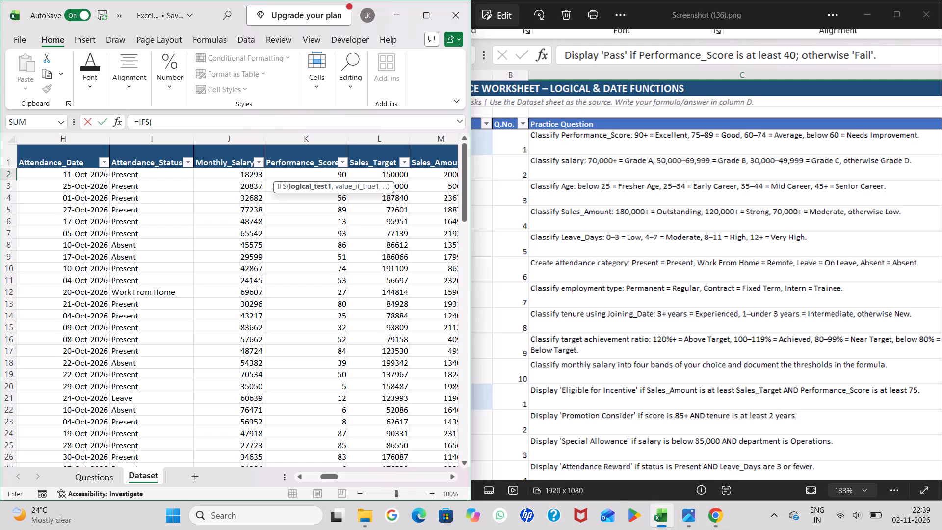
pyautogui.hscroll(-4, 140, 212)
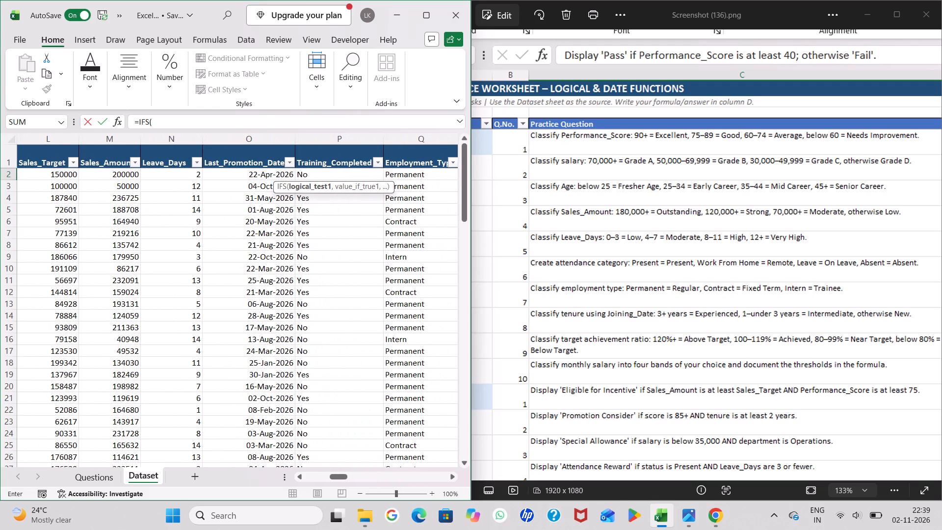
pyautogui.scroll(3, 140, 212)
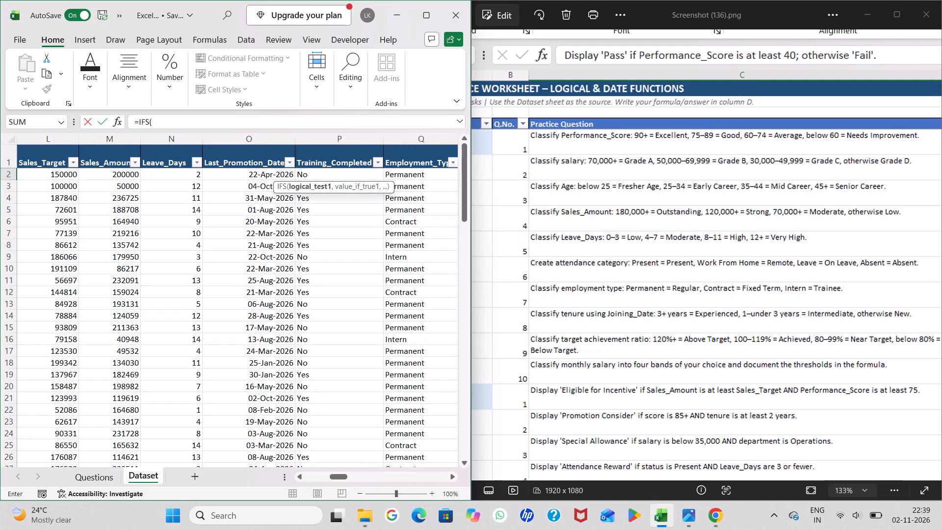
pyautogui.click(117, 172)
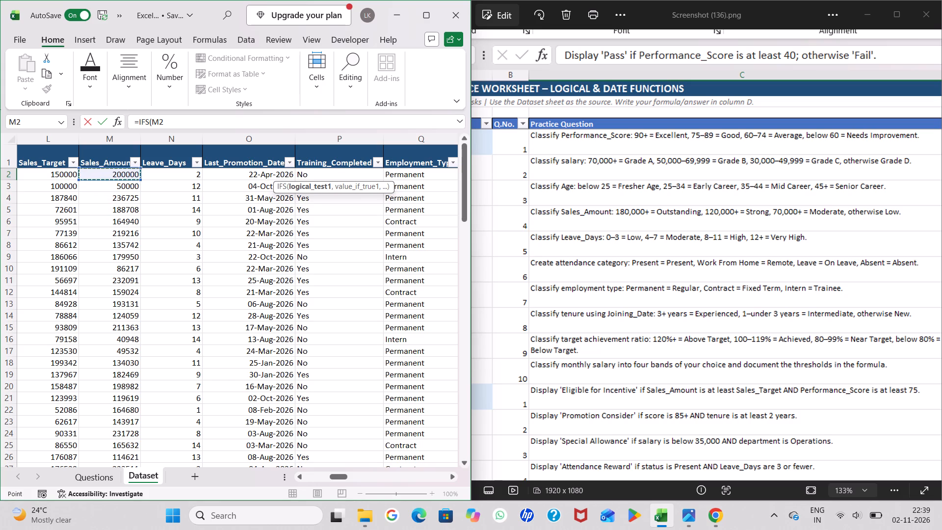
pyautogui.write('>=')
pyautogui.write('180')
pyautogui.write('000')
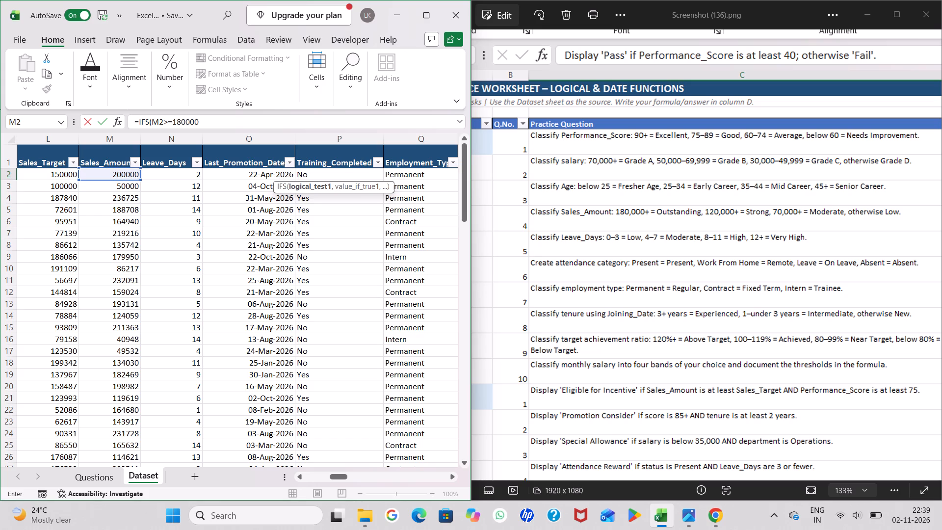
# Set the result of the first condition in the BK2 formula to "Outstanding".
pyautogui.write(',""')
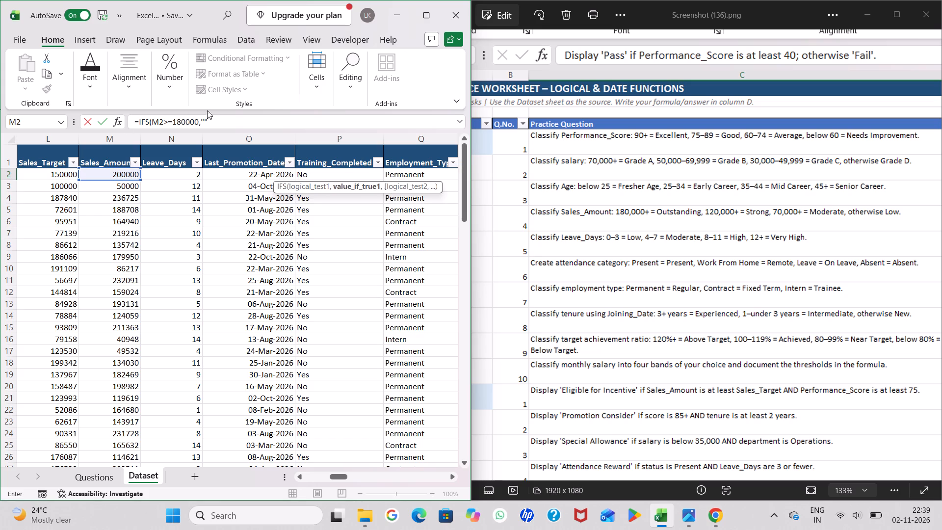
pyautogui.click(203, 122)
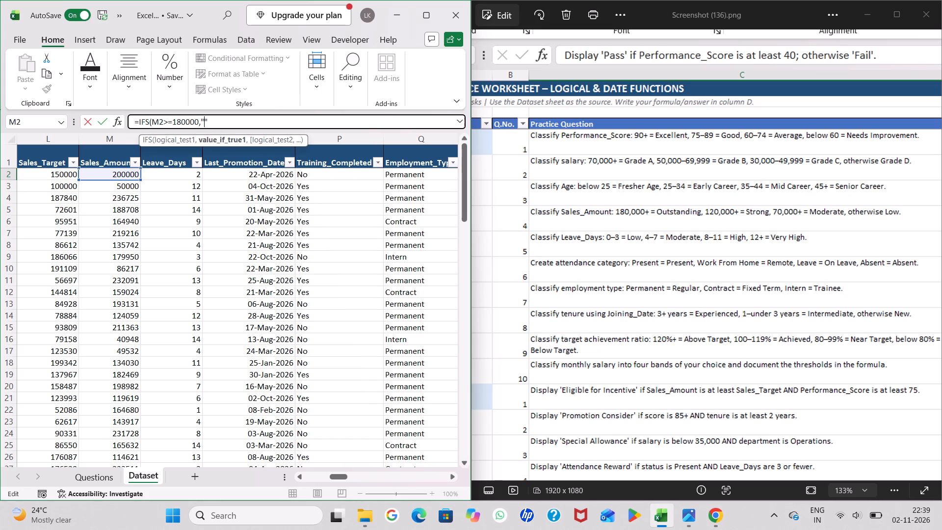
pyautogui.press('o')
pyautogui.write('ut')
pyautogui.write('stan')
pyautogui.write('ding')
pyautogui.click(260, 116)
# Add a second condition to the BK2 formula returning "Strong" when M2>=120000.
pyautogui.press(',')
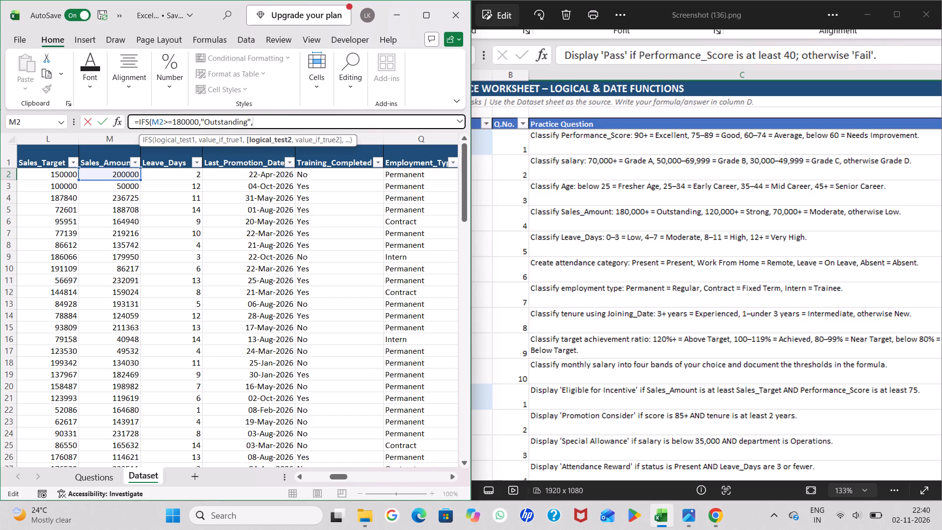
pyautogui.click(135, 175)
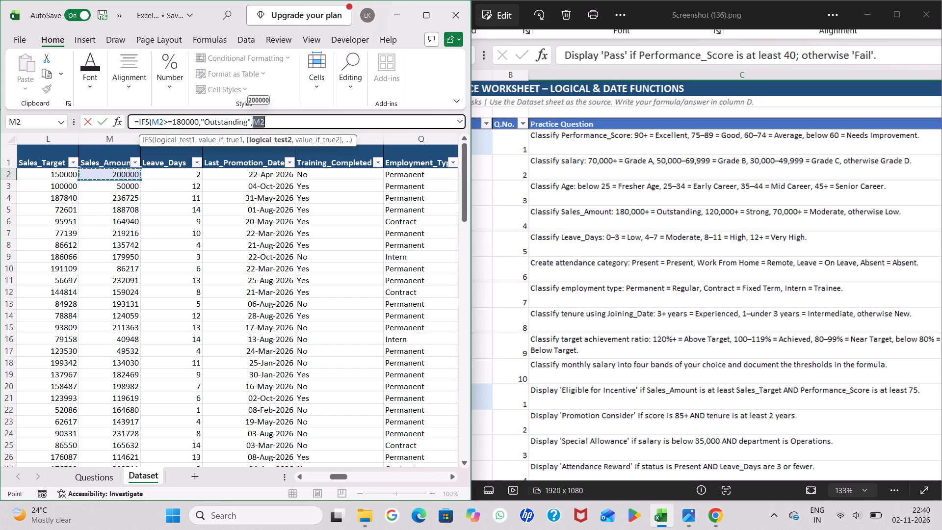
pyautogui.hotkey('shift', '>')
pyautogui.press('=')
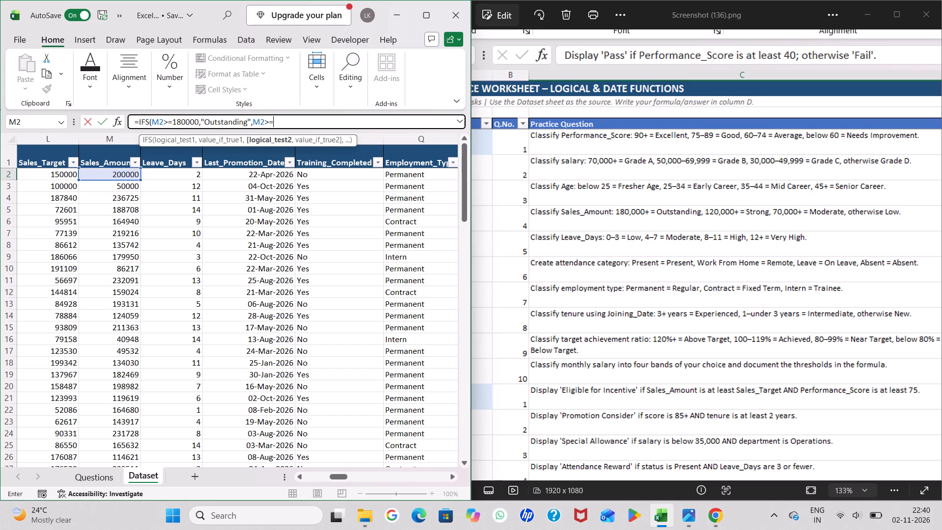
pyautogui.press('1')
pyautogui.write('20')
pyautogui.write('000')
pyautogui.write(',""')
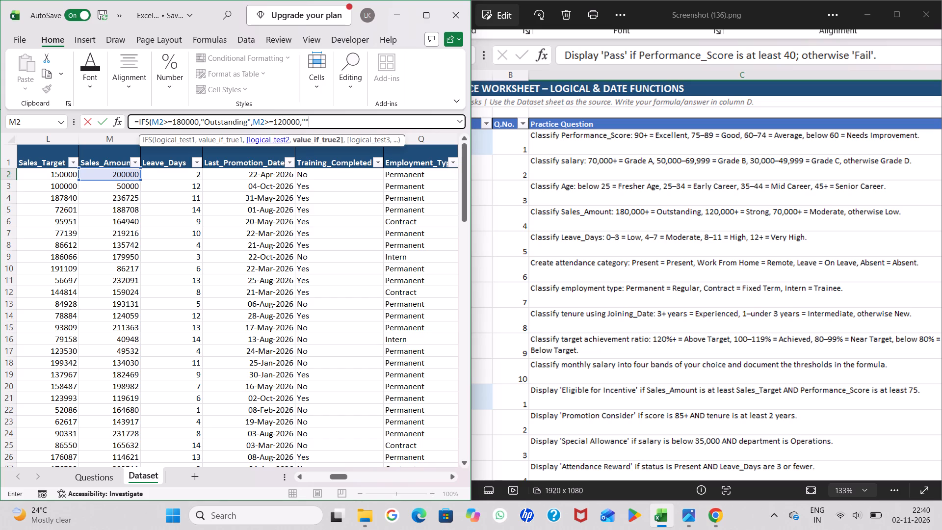
pyautogui.click(304, 120)
pyautogui.press('s')
pyautogui.write('trong')
pyautogui.press('Right')
# Add a third condition to the BK2 formula returning "Moderate" when M2>=70000.
pyautogui.press(',')
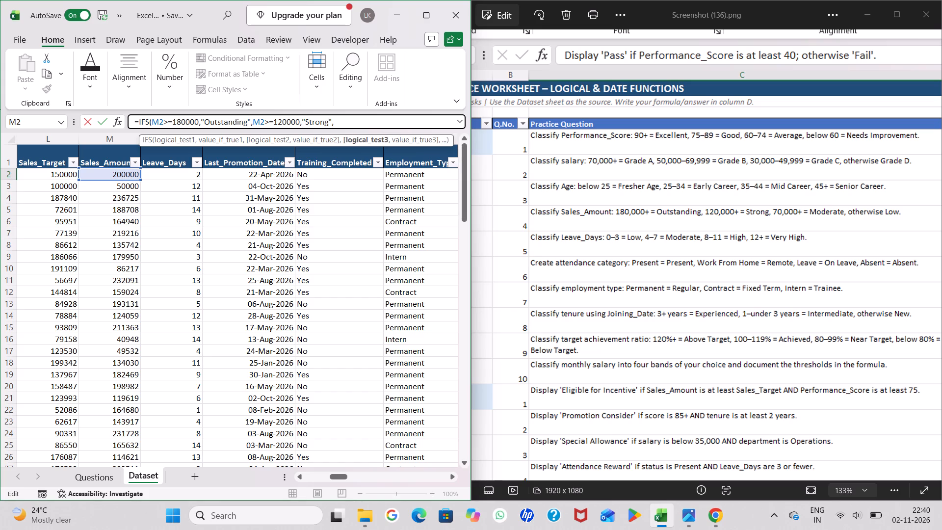
pyautogui.click(135, 174)
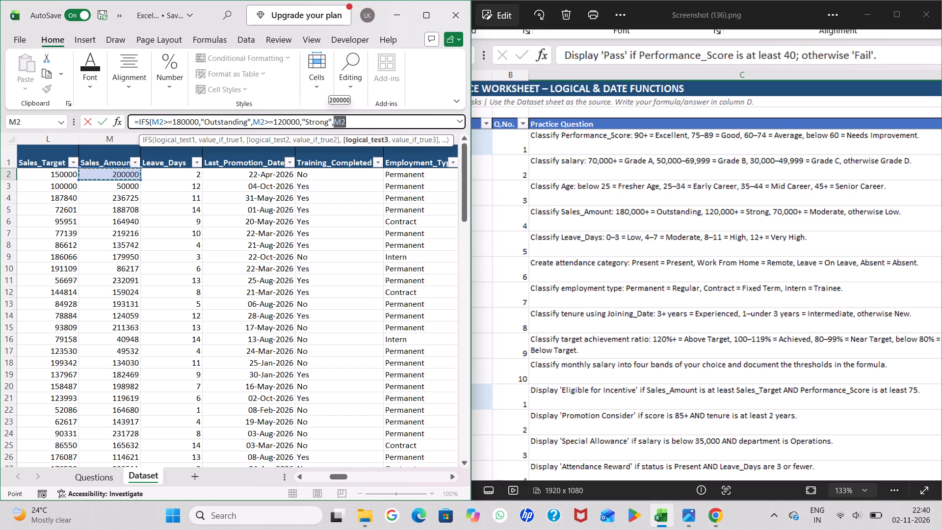
pyautogui.hotkey('shift', '>')
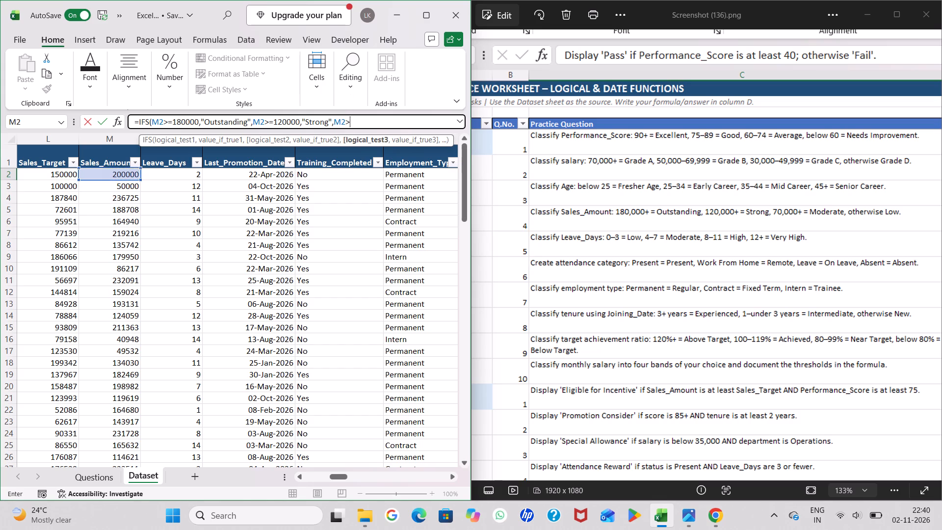
pyautogui.press('=')
pyautogui.write('70')
pyautogui.write('000')
pyautogui.write(',""')
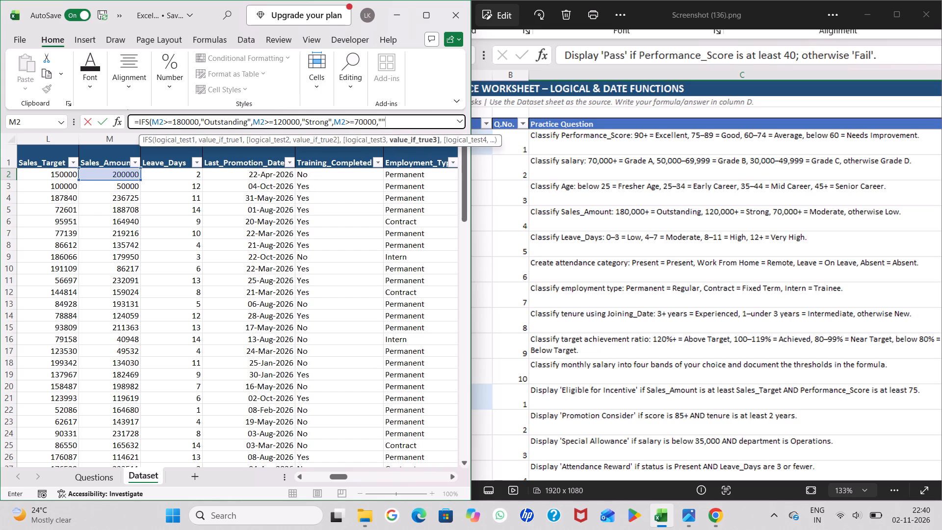
pyautogui.click(382, 120)
pyautogui.press('m')
pyautogui.press('o')
pyautogui.write('derate')
# Complete the BK2 IFS formula with a final TRUE condition that returns "Low", and enter it.
pyautogui.click(426, 122)
pyautogui.press(',')
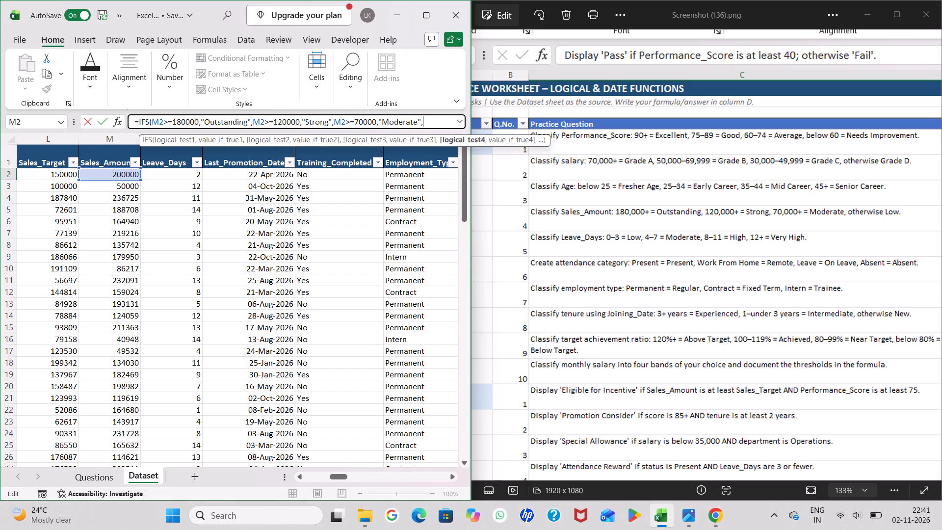
pyautogui.press('t')
pyautogui.press('r')
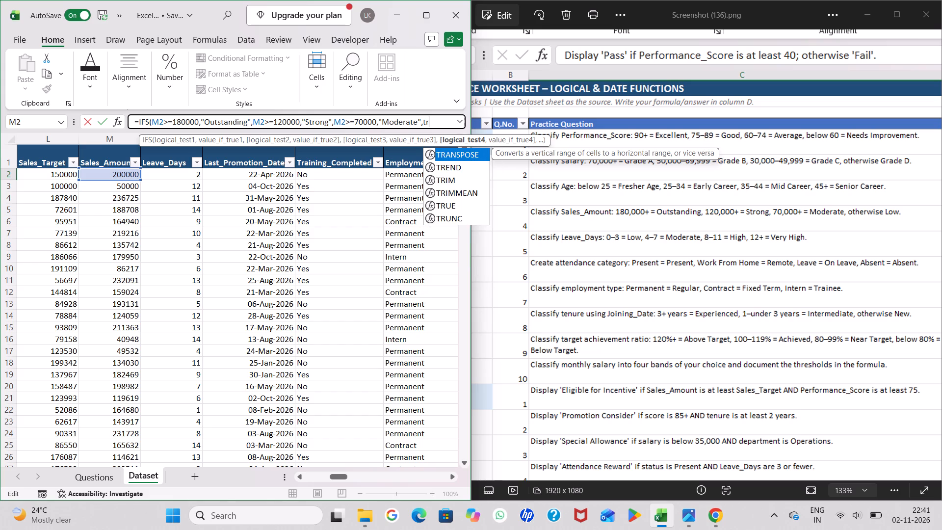
pyautogui.press('u')
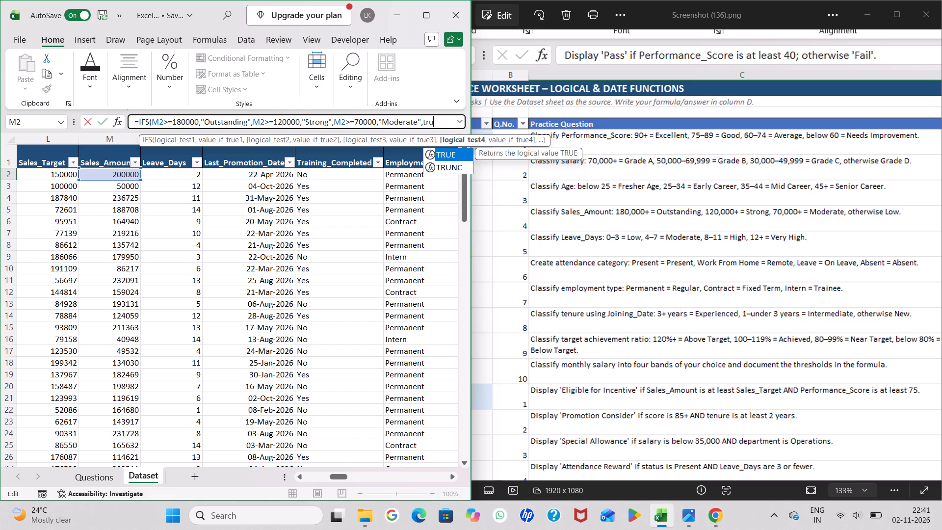
pyautogui.doubleClick(455, 154)
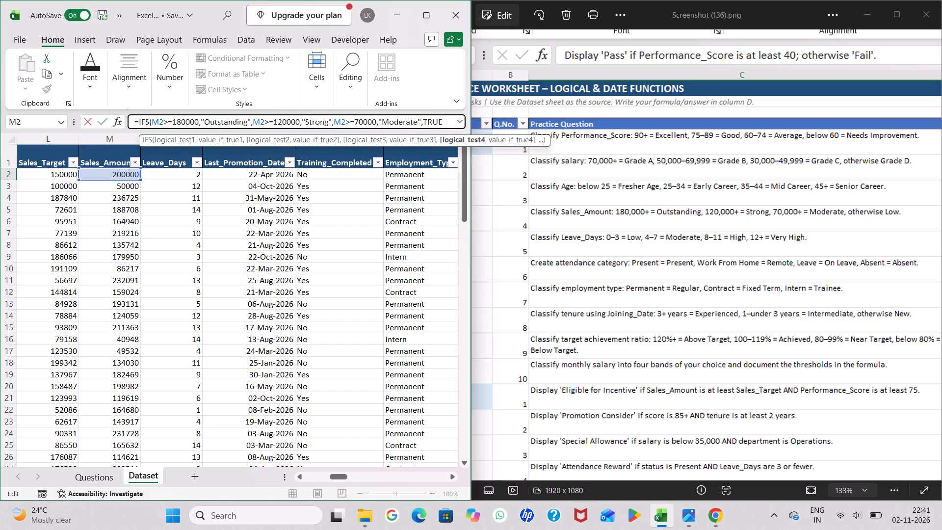
pyautogui.press(',')
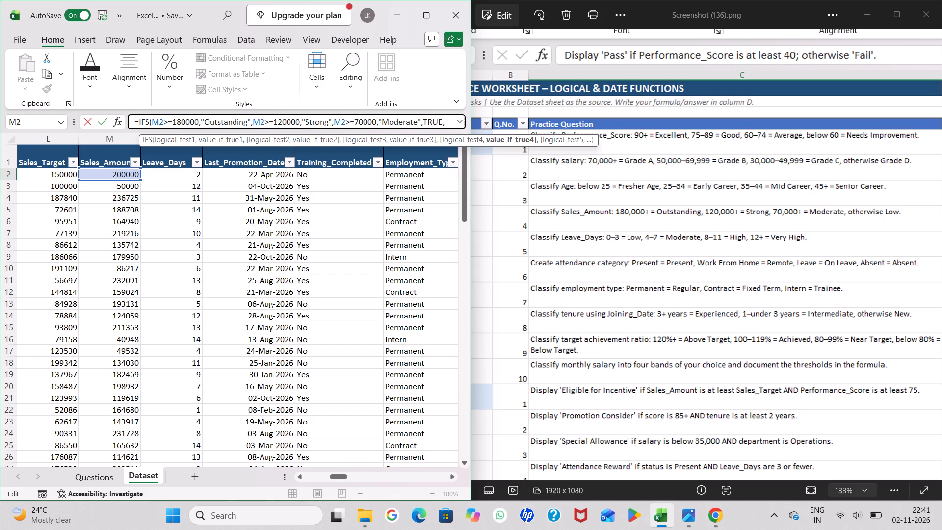
pyautogui.write('""')
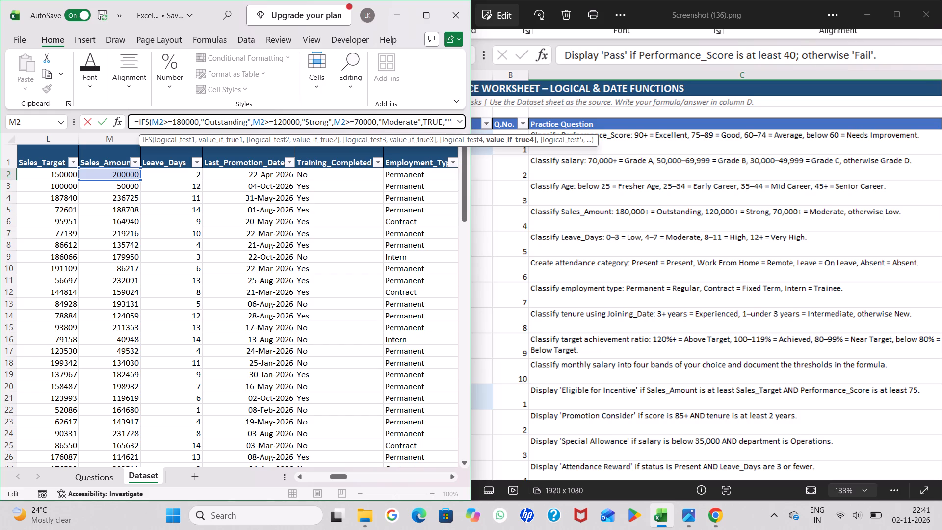
pyautogui.click(449, 122)
pyautogui.press('l')
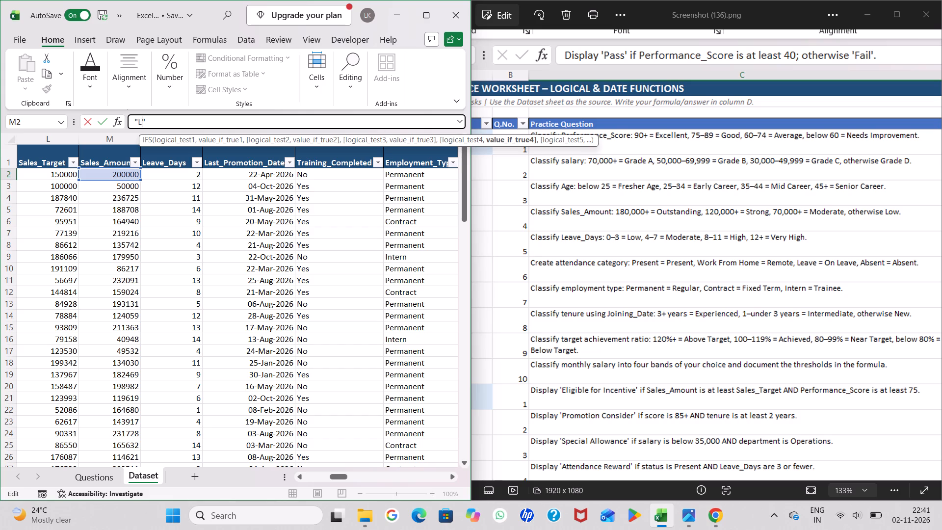
pyautogui.write('ow')
pyautogui.press('Right')
pyautogui.hotkey('shift', ')')
pyautogui.press('Return')
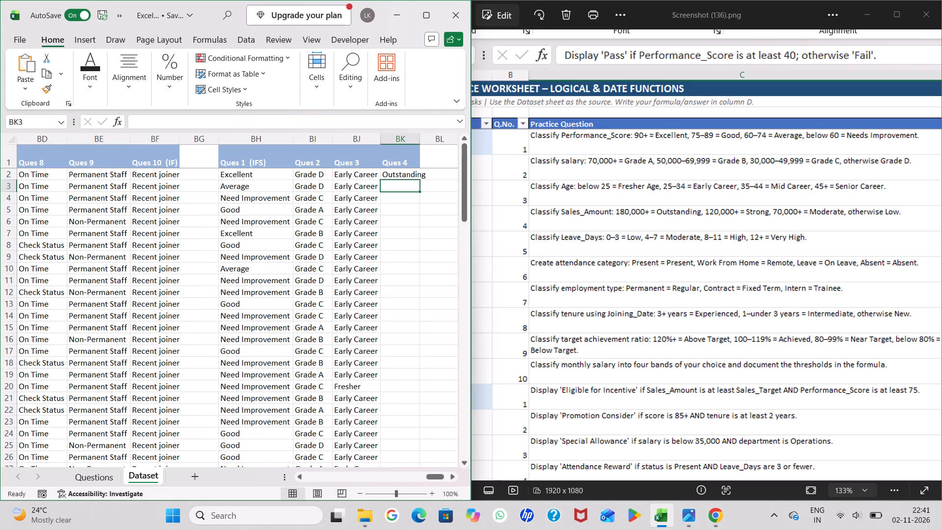
# Fit column BK to its contents and fill the BK2 formula down through the dataset rows.
pyautogui.doubleClick(420, 141)
pyautogui.click(418, 174)
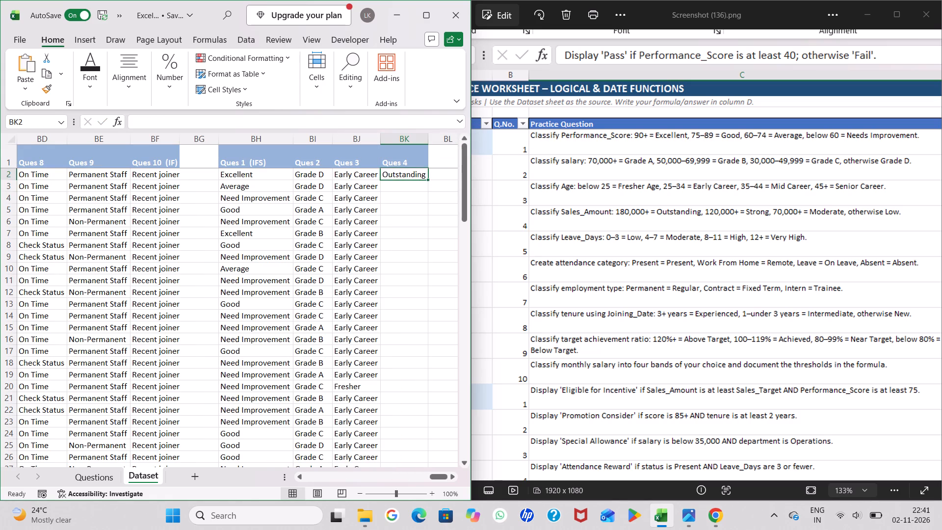
pyautogui.doubleClick(427, 179)
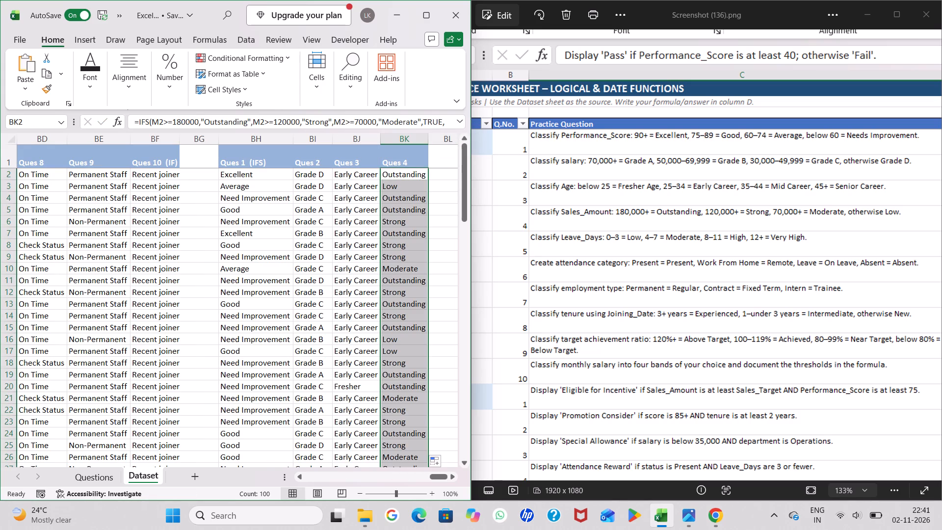
# Add the header "Ques 5" in cell BL1.
pyautogui.click(410, 159)
pyautogui.press('Right')
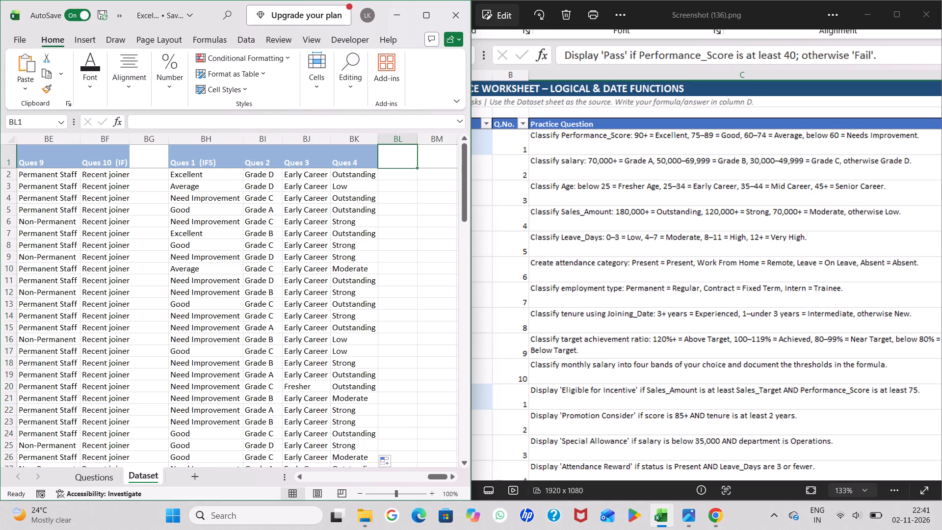
pyautogui.write('ues')
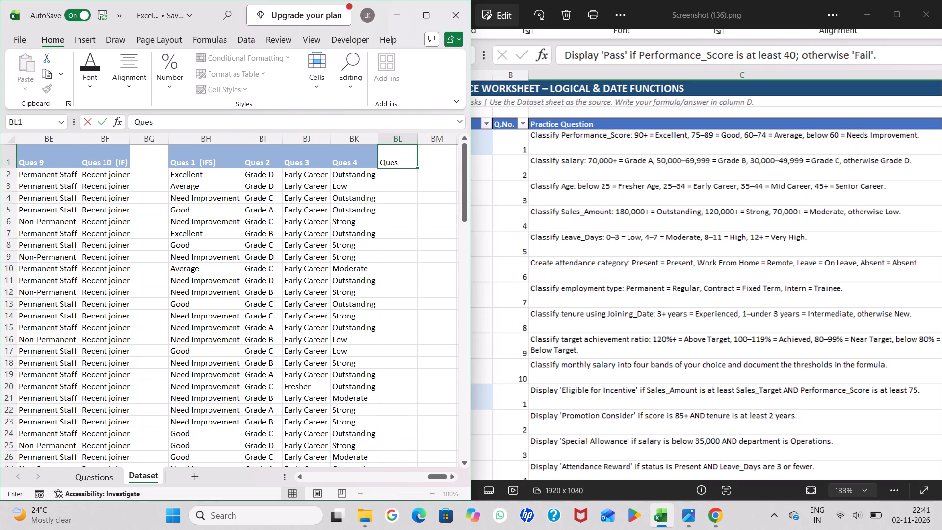
pyautogui.press('space')
pyautogui.write('5')
pyautogui.press('Down')
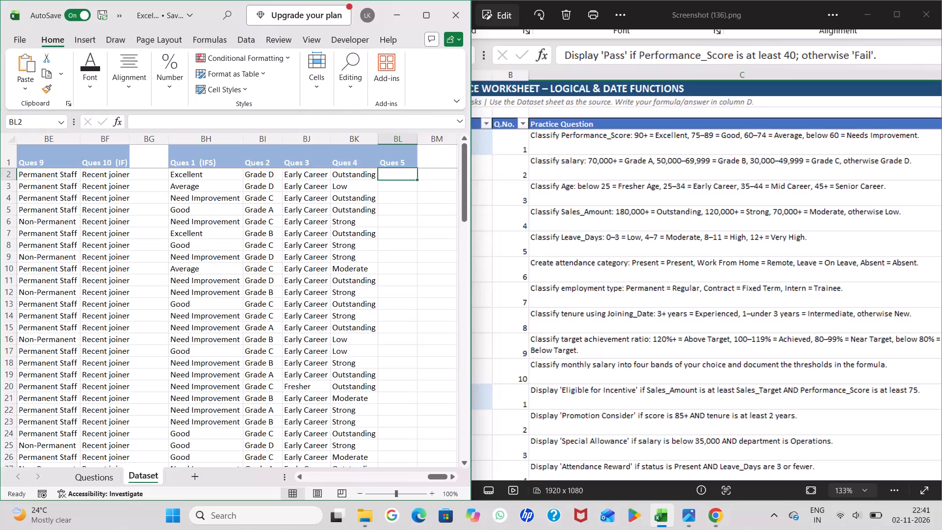
# Start an IFS formula in BL2 whose first condition tests the Leave_Days cell as N2>=3.
pyautogui.write('=i')
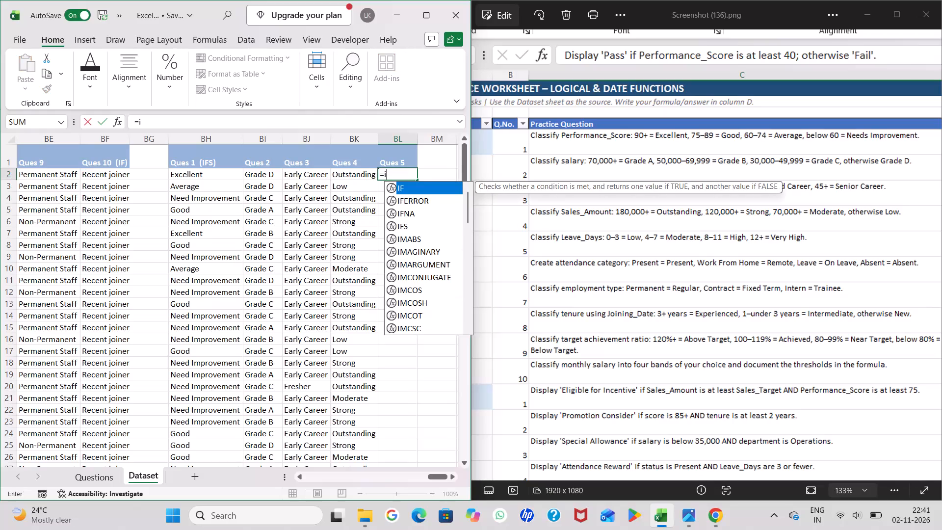
pyautogui.write('fs')
pyautogui.doubleClick(422, 186)
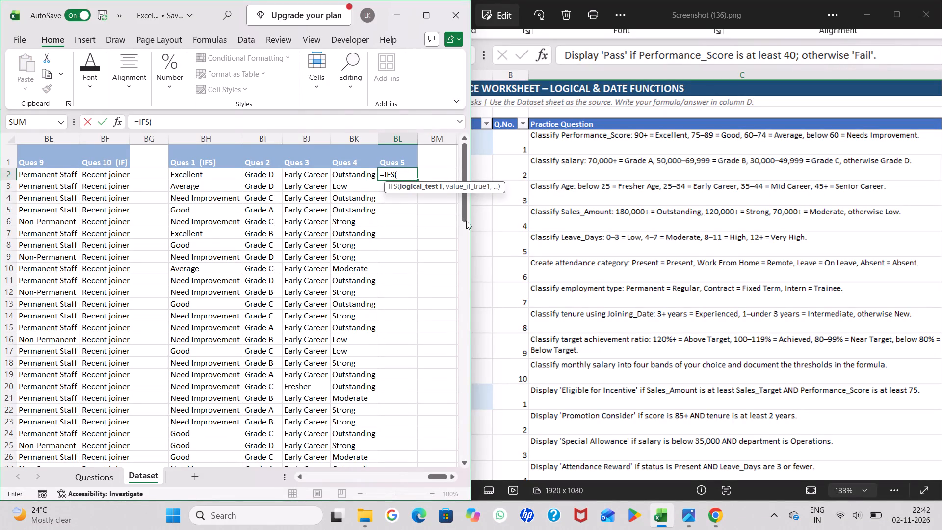
pyautogui.hscroll(16, 189, 234)
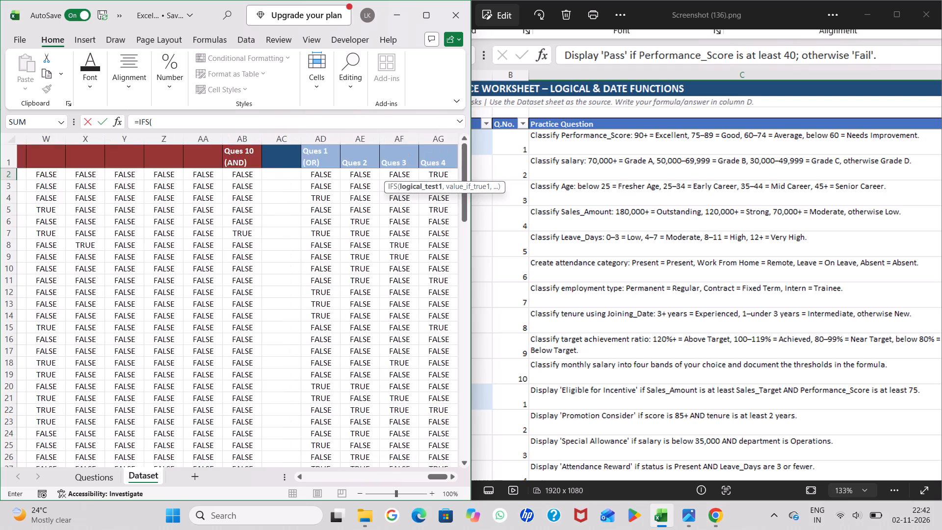
pyautogui.hscroll(-3, 189, 234)
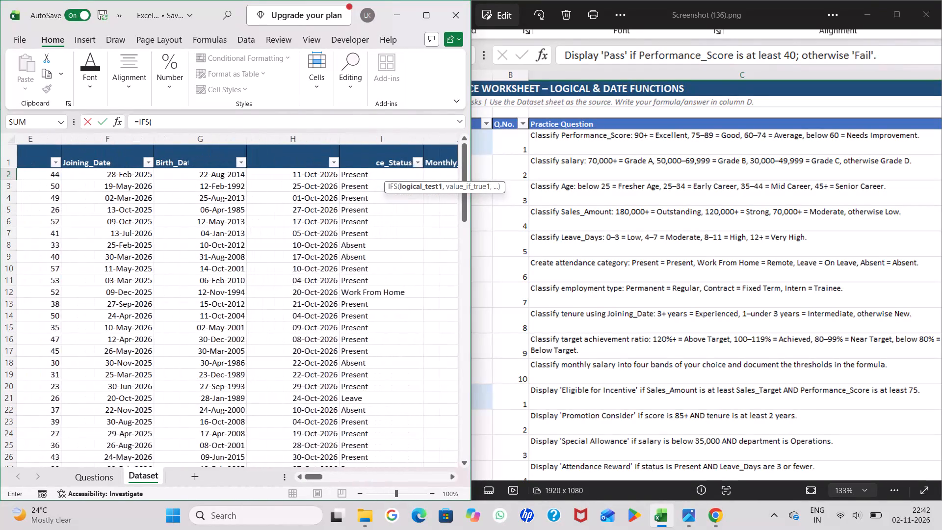
pyautogui.hscroll(2, 189, 234)
pyautogui.hscroll(-1, 189, 234)
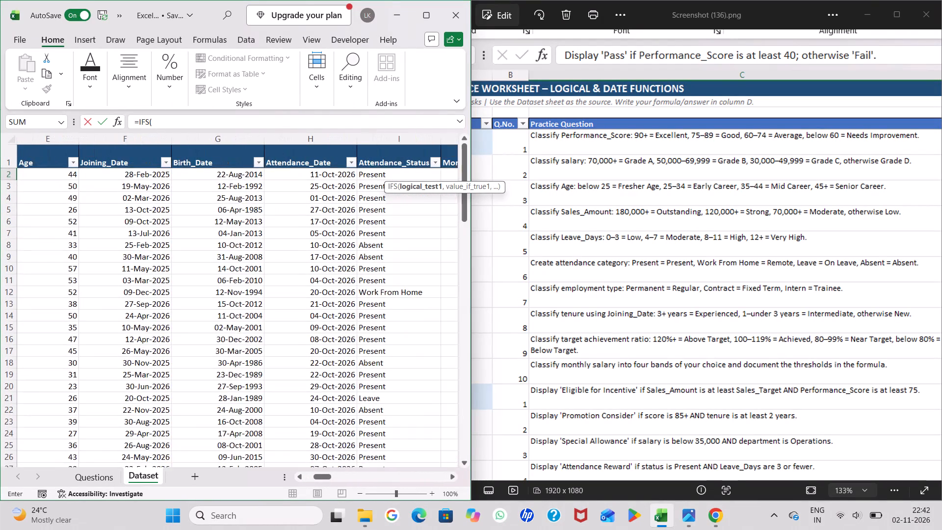
pyautogui.hscroll(-6, 189, 234)
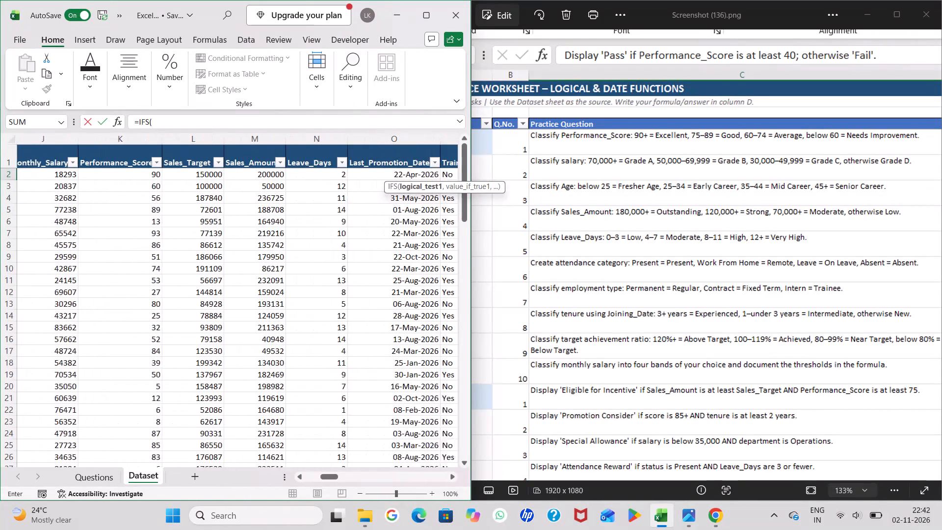
pyautogui.hscroll(-2, 189, 234)
pyautogui.scroll(1, 260, 196)
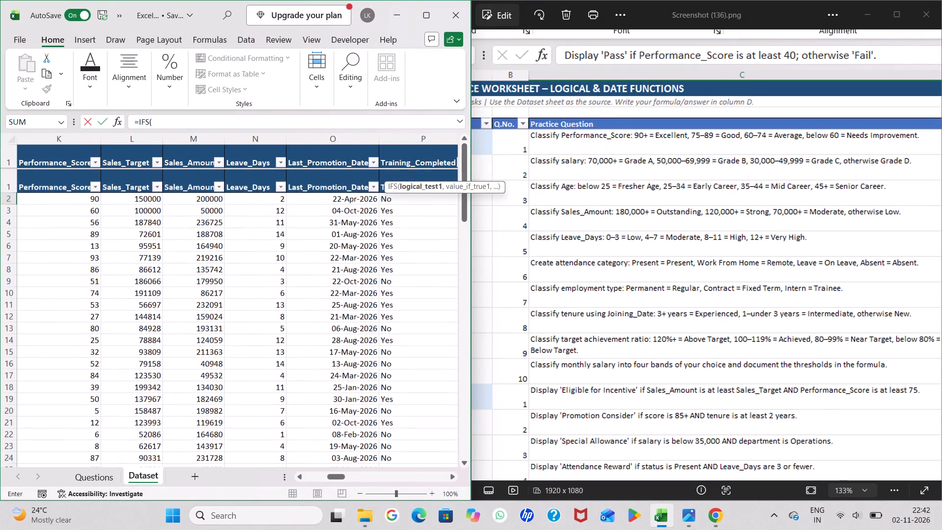
pyautogui.click(262, 176)
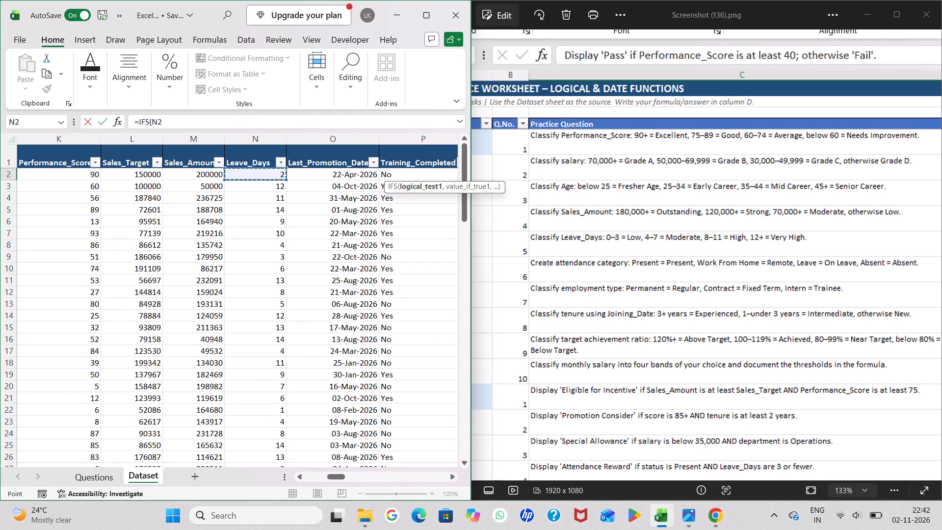
pyautogui.hotkey('shift', '>')
pyautogui.press('=')
pyautogui.press('3')
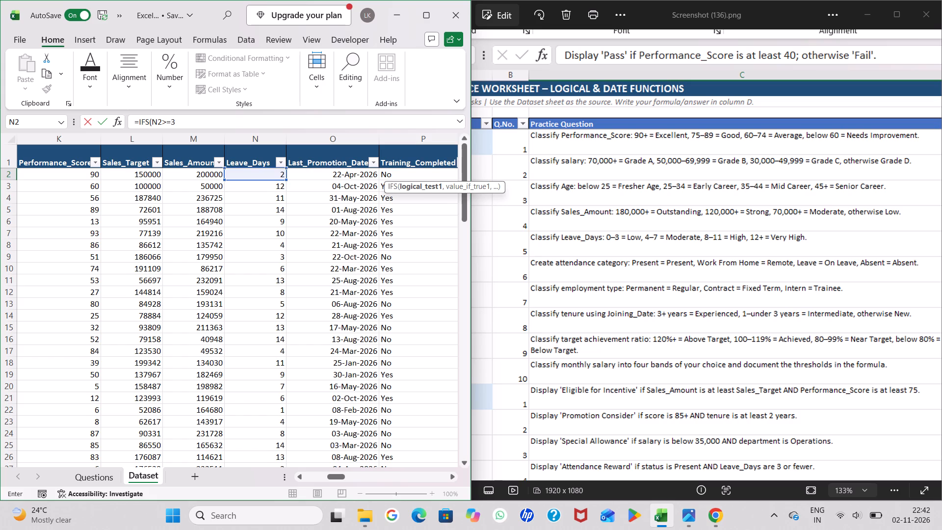
# Make the first IFS condition in BL2 return "Low".
pyautogui.press(',')
pyautogui.write('""')
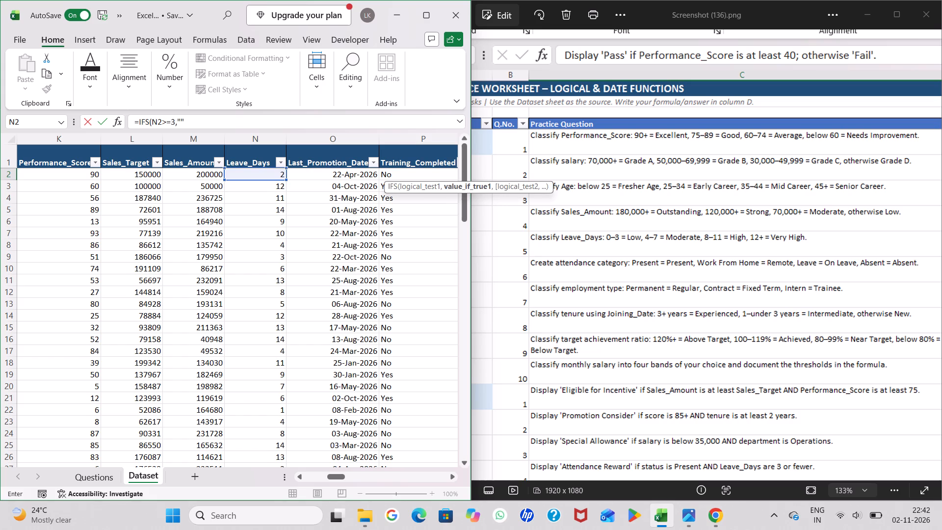
pyautogui.click(182, 124)
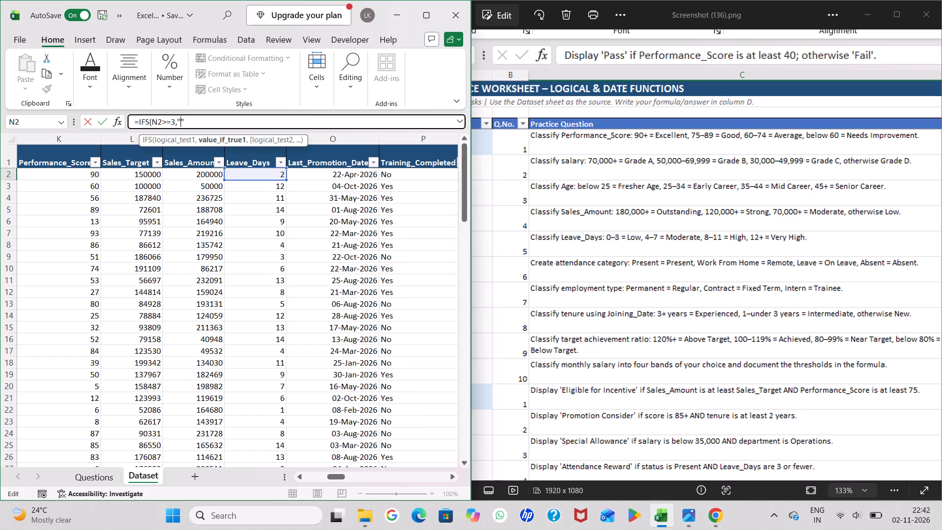
pyautogui.press('l')
pyautogui.write('ow')
pyautogui.press('Right')
pyautogui.press(',')
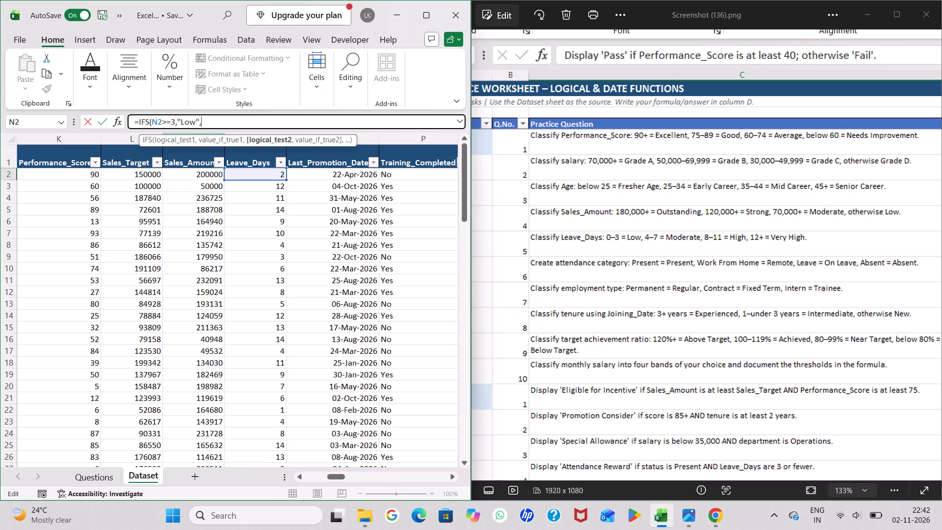
# Add a second condition to the BL2 IFS formula, N2>=4 on the Leave_Days cell, returning "Moderate".
pyautogui.click(260, 176)
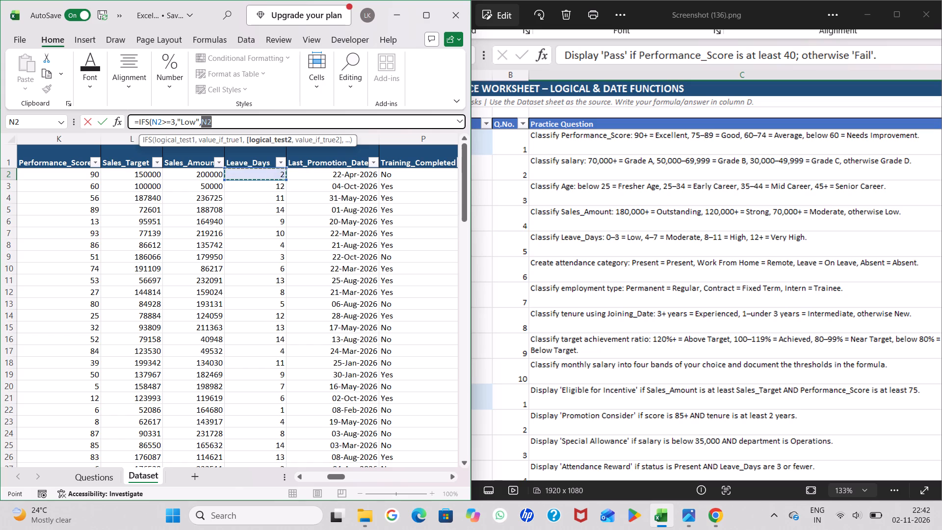
pyautogui.write('>=')
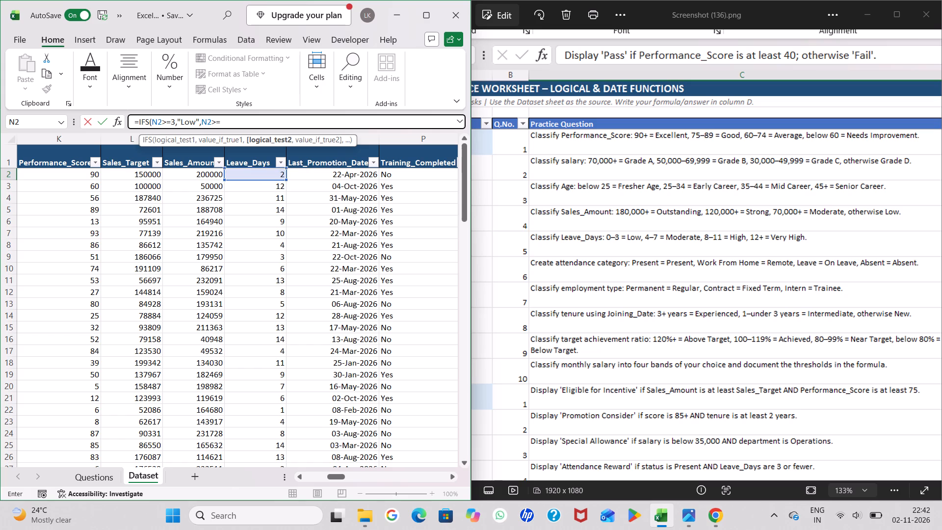
pyautogui.press('4')
pyautogui.press(',')
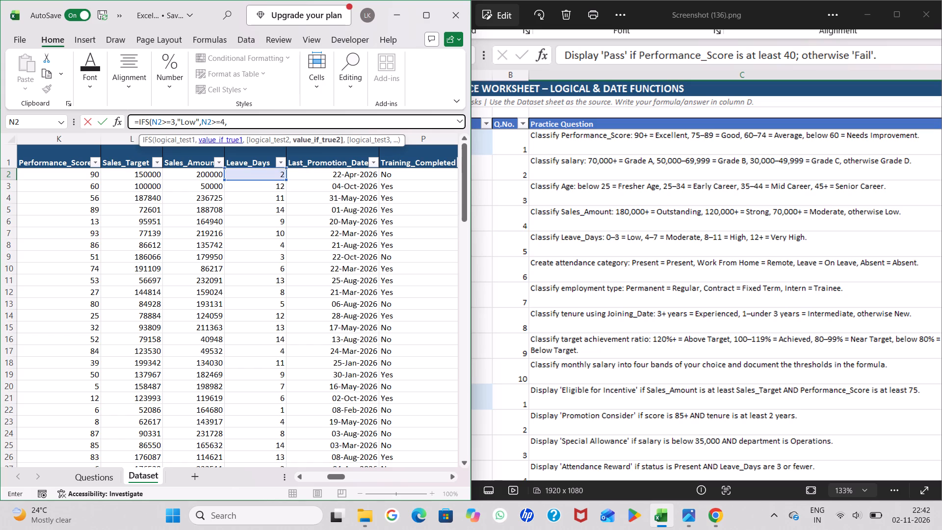
pyautogui.write('""')
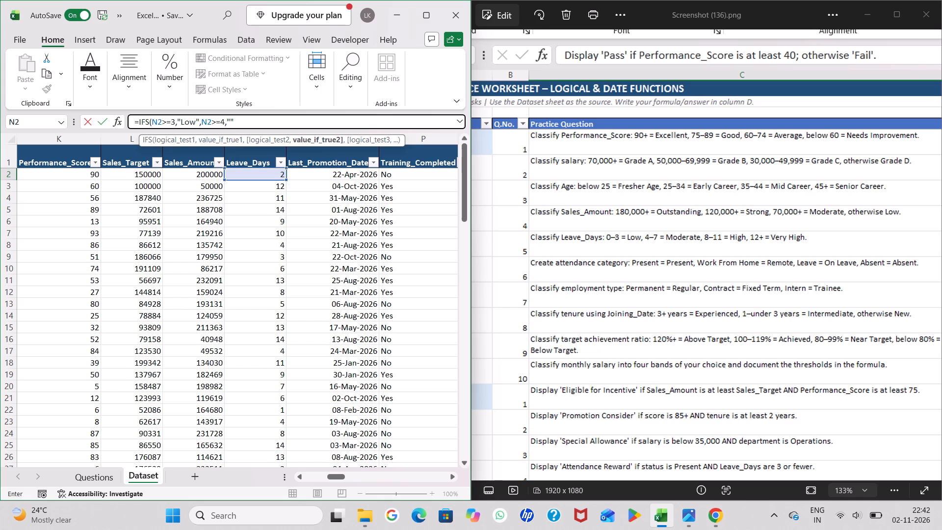
pyautogui.click(230, 122)
pyautogui.press('m')
pyautogui.write('ode')
pyautogui.write('rate')
pyautogui.press('Right')
pyautogui.press(',')
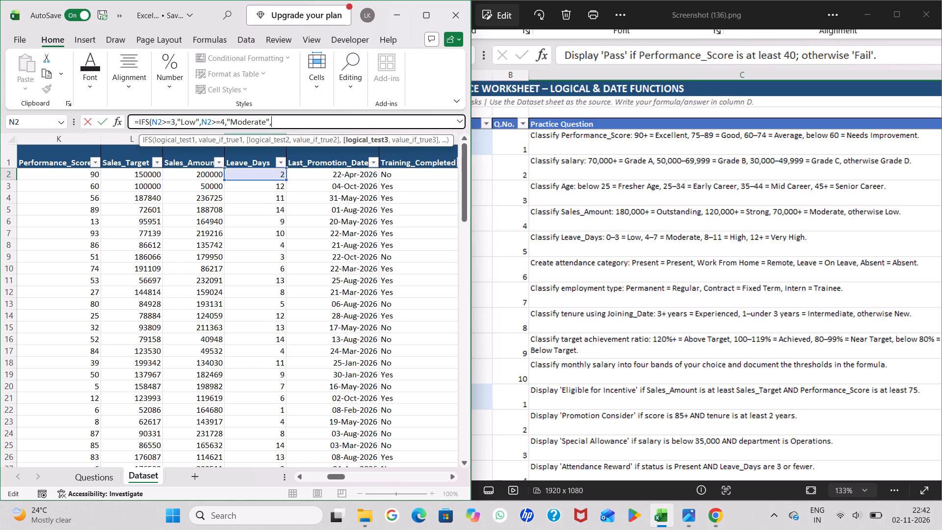
# Add a third condition to the BL2 IFS formula, N2>=8 on the Leave_Days cell, returning "High".
pyautogui.click(262, 174)
pyautogui.write('>=')
pyautogui.press('8')
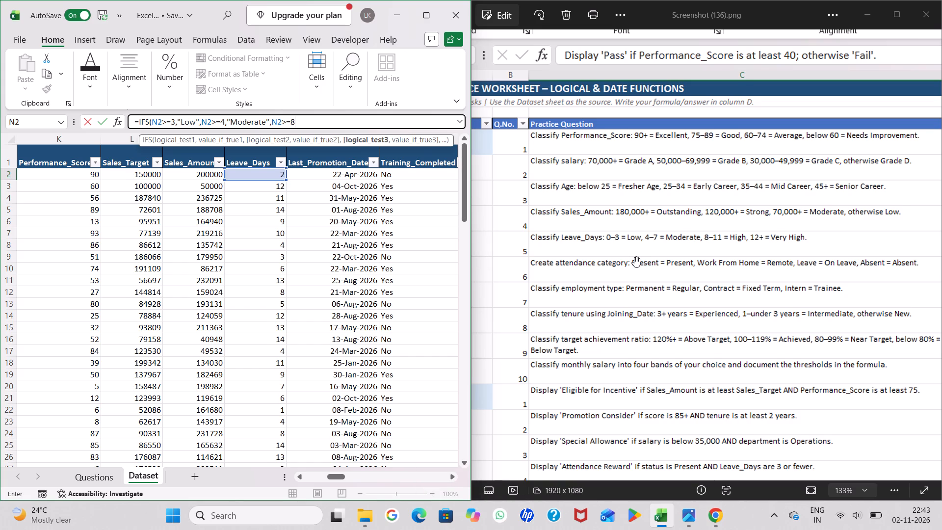
pyautogui.keyDown('ctrl'); pyautogui.scroll(2, 634, 257); pyautogui.keyUp('ctrl')
pyautogui.moveTo(634, 257); pyautogui.dragTo(649, 258)
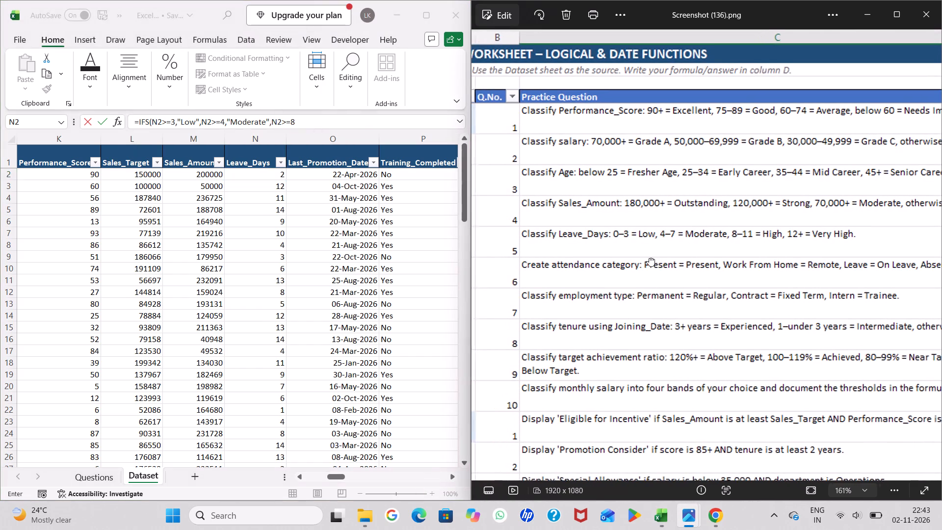
pyautogui.moveTo(649, 258); pyautogui.dragTo(626, 259)
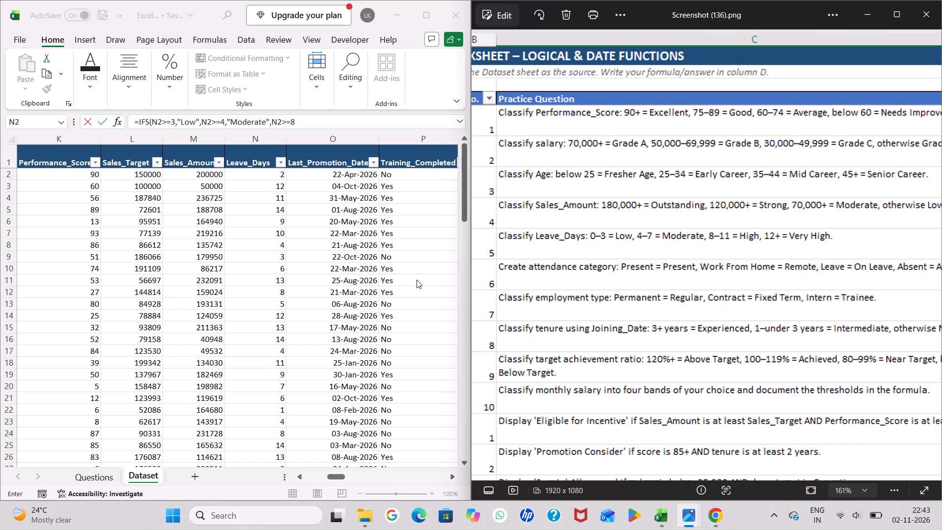
pyautogui.click(298, 123)
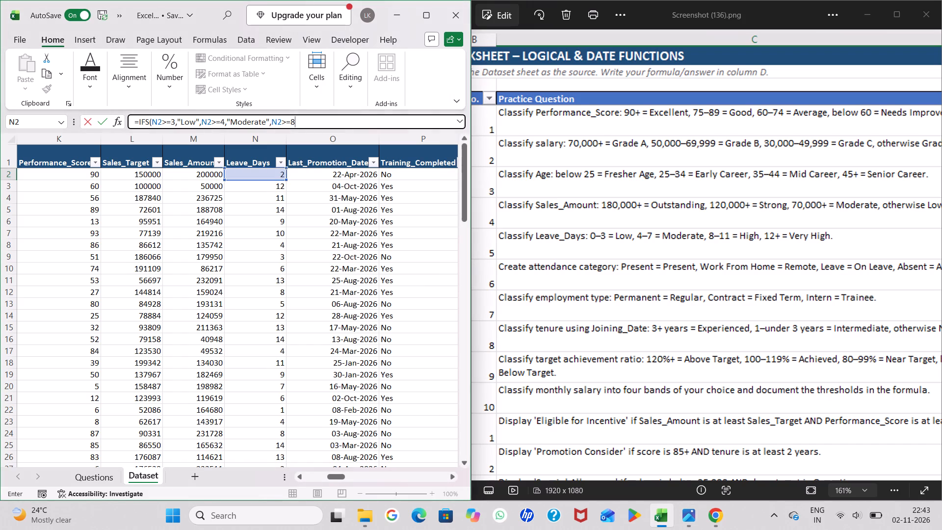
pyautogui.press(',')
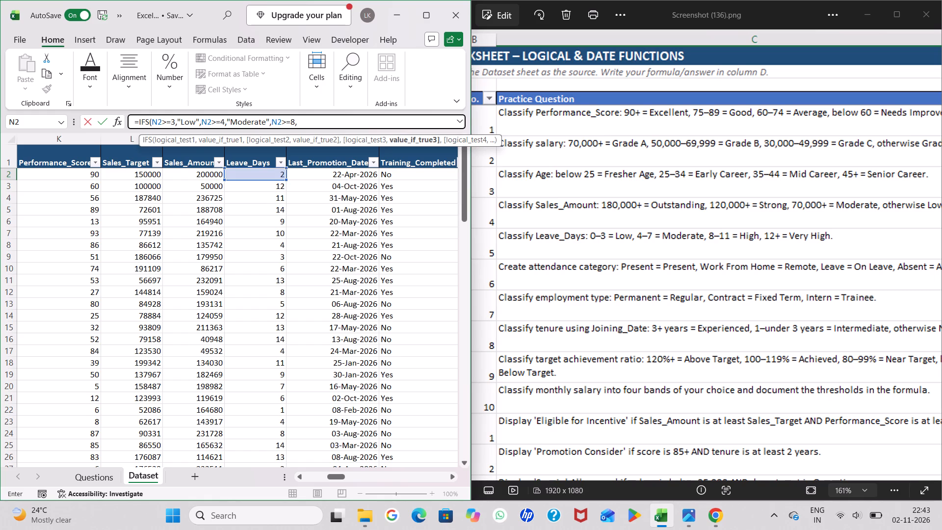
pyautogui.write('""')
pyautogui.press('Left')
pyautogui.hscroll(-1, 316, 213)
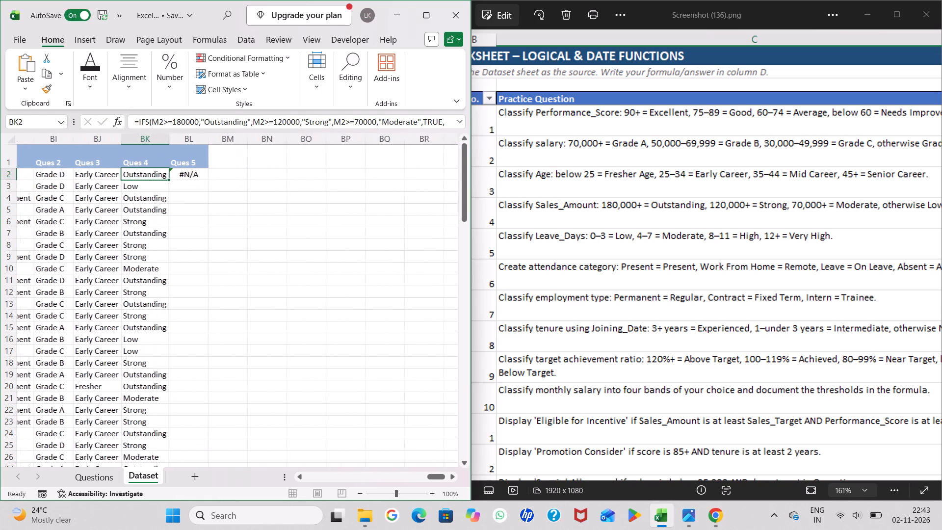
pyautogui.doubleClick(103, 176)
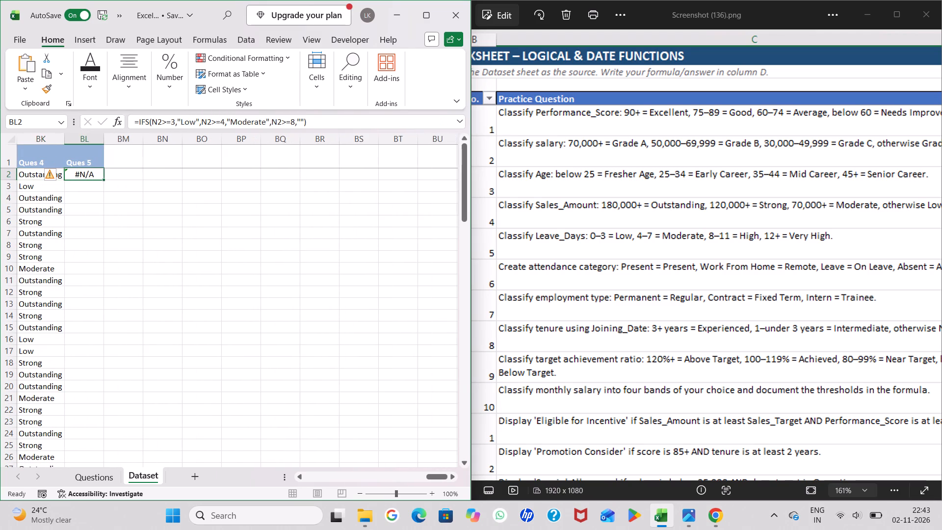
pyautogui.click(301, 124)
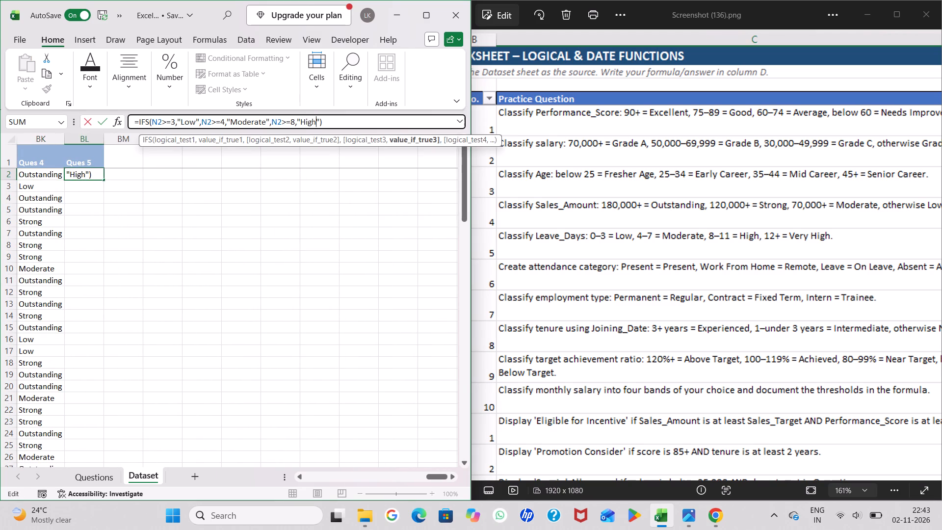
pyautogui.press('Right')
pyautogui.press(',')
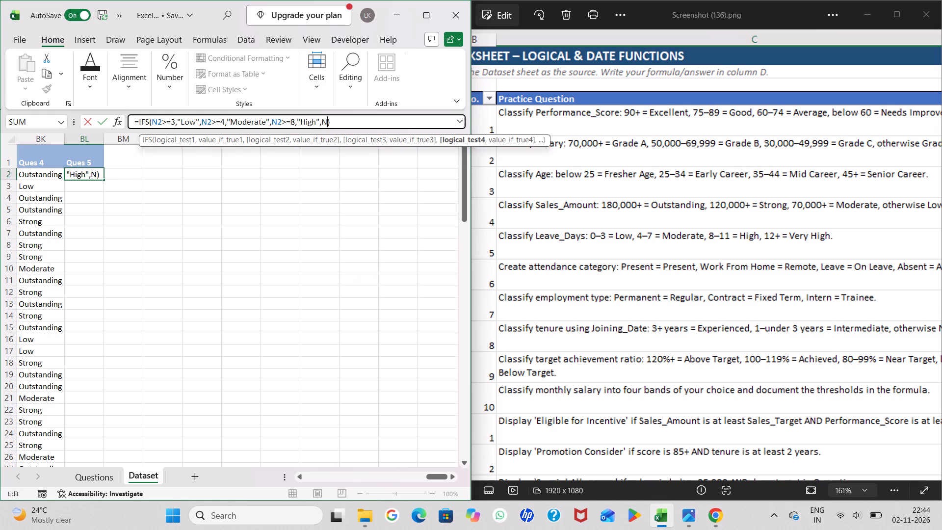
# Complete the BL2 IFS formula with a fourth condition, N2>=12, that returns "Very High", and enter it.
pyautogui.press('2')
pyautogui.write('>=')
pyautogui.write('12')
pyautogui.write(',""')
pyautogui.click(354, 120)
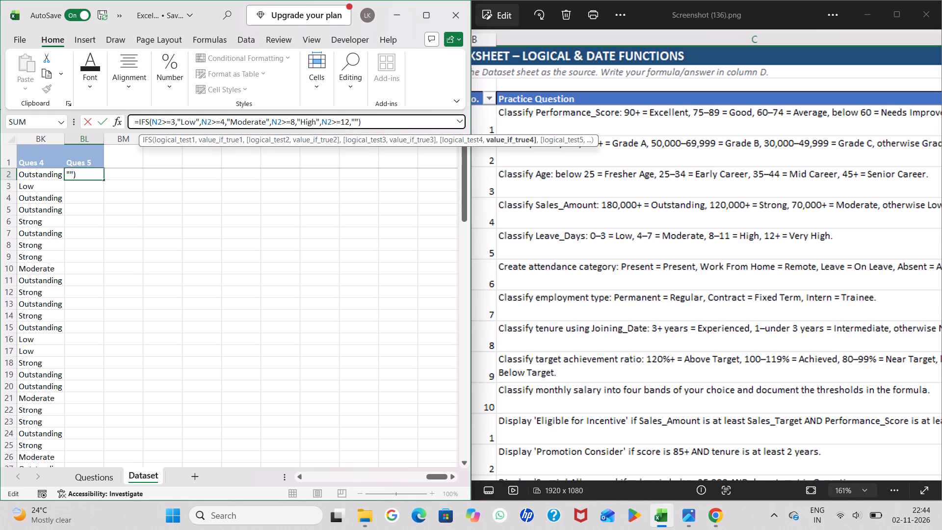
pyautogui.press('v')
pyautogui.write('ery')
pyautogui.press('space')
pyautogui.press('Return')
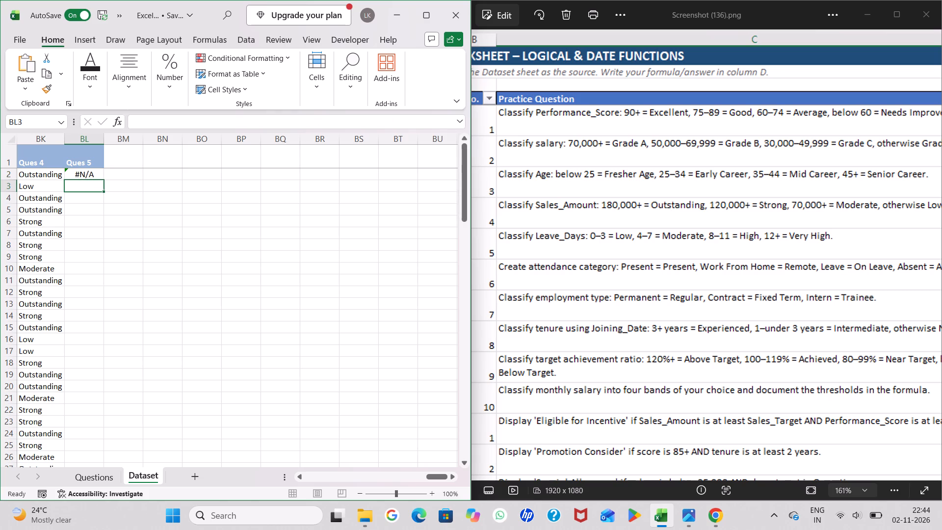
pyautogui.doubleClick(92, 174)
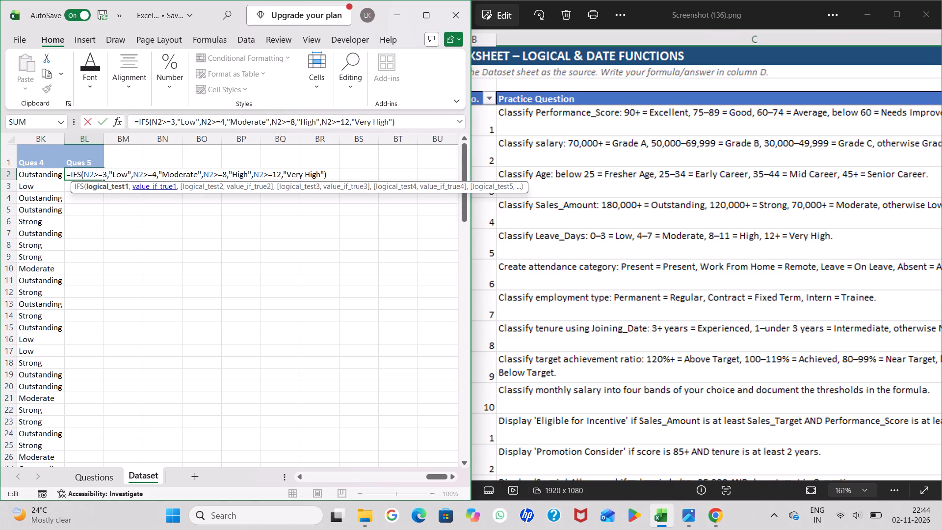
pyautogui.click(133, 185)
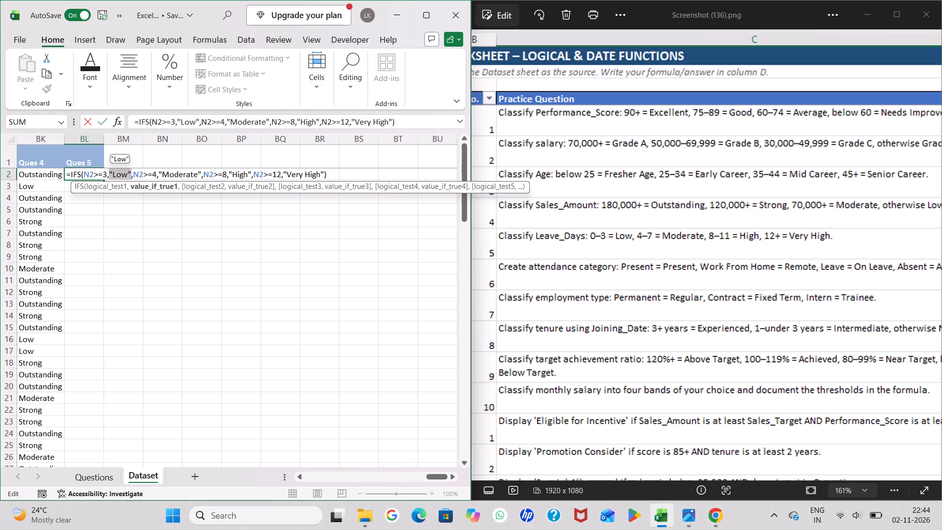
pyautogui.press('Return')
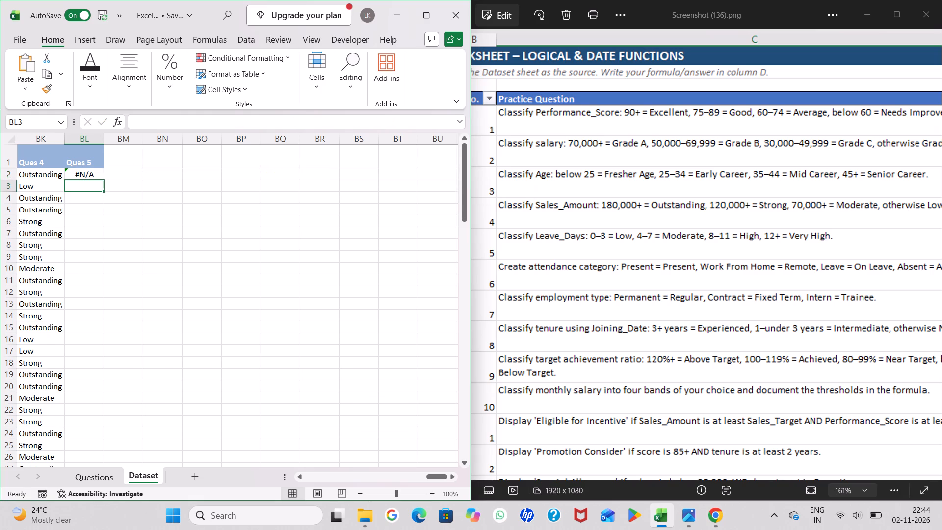
# Fill the BL2 formula down through the dataset rows of column BL.
pyautogui.click(90, 175)
pyautogui.doubleClick(104, 179)
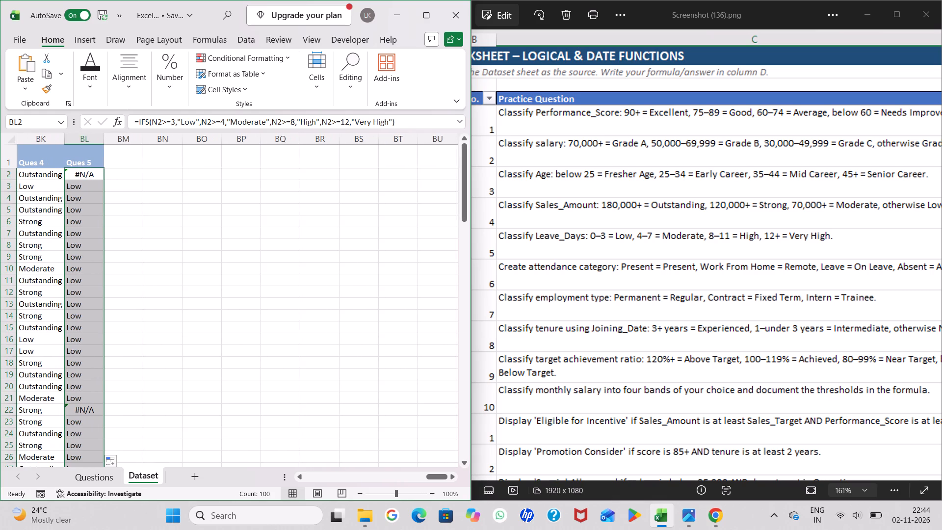
# Correct the first condition of the BL2 IFS formula to N2<=3 and enter it.
pyautogui.click(94, 174)
pyautogui.doubleClick(94, 174)
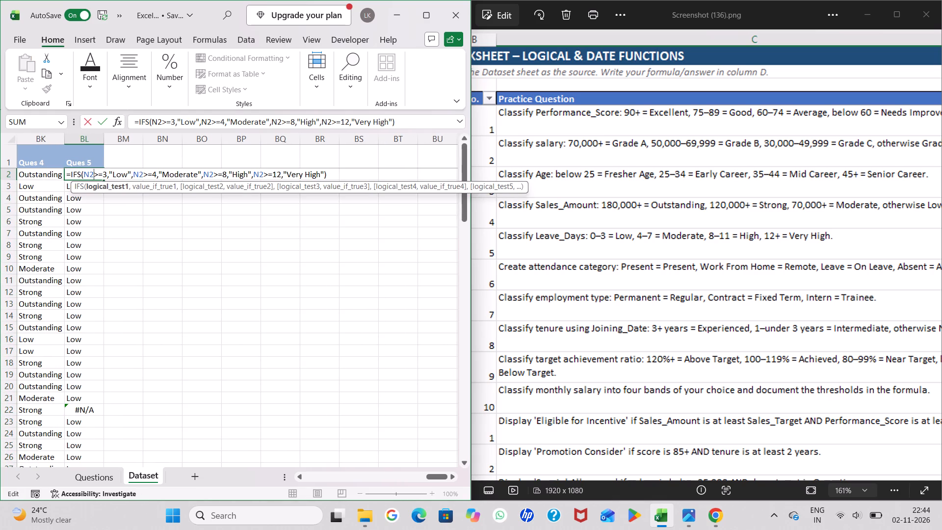
pyautogui.click(97, 176)
pyautogui.press('BackSpace')
pyautogui.press('shift+less')
pyautogui.press('Return')
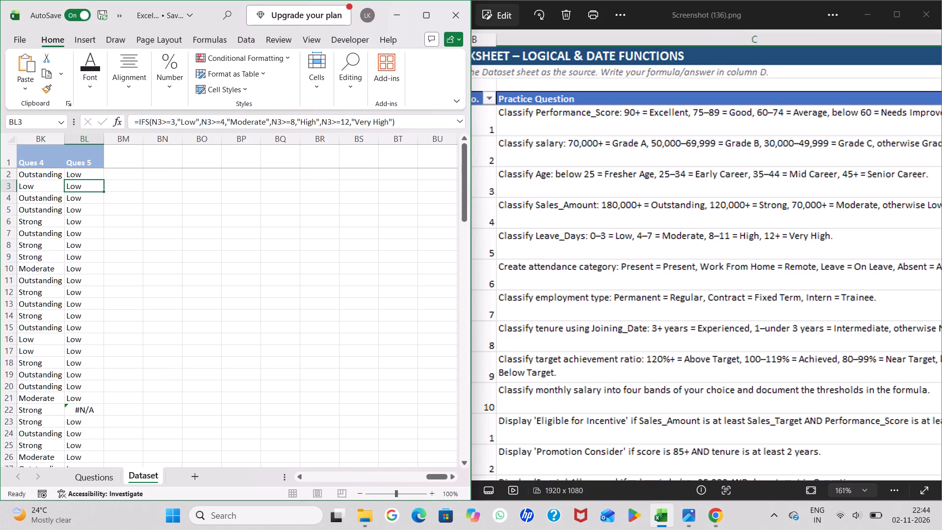
# Fill the corrected BL2 formula down the dataset rows and autofit the width of column BL.
pyautogui.click(80, 177)
pyautogui.doubleClick(105, 180)
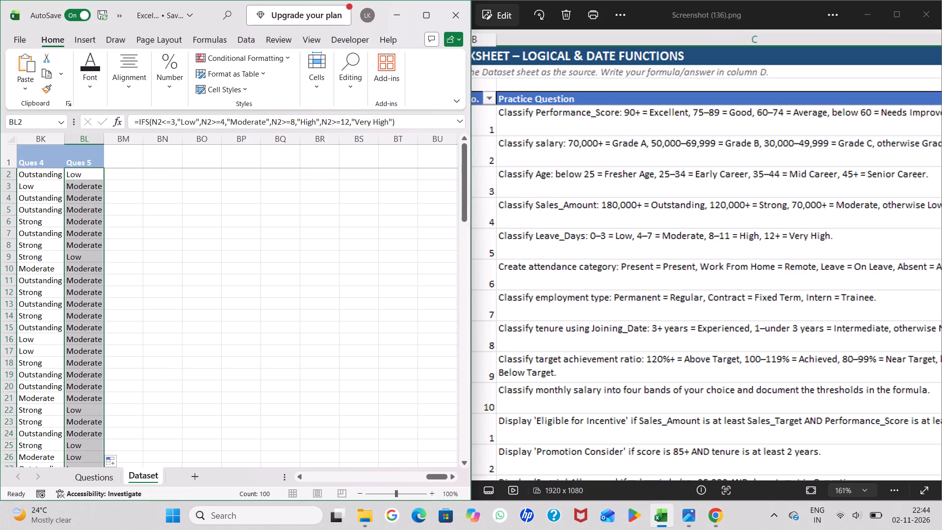
pyautogui.doubleClick(103, 136)
pyautogui.doubleClick(105, 137)
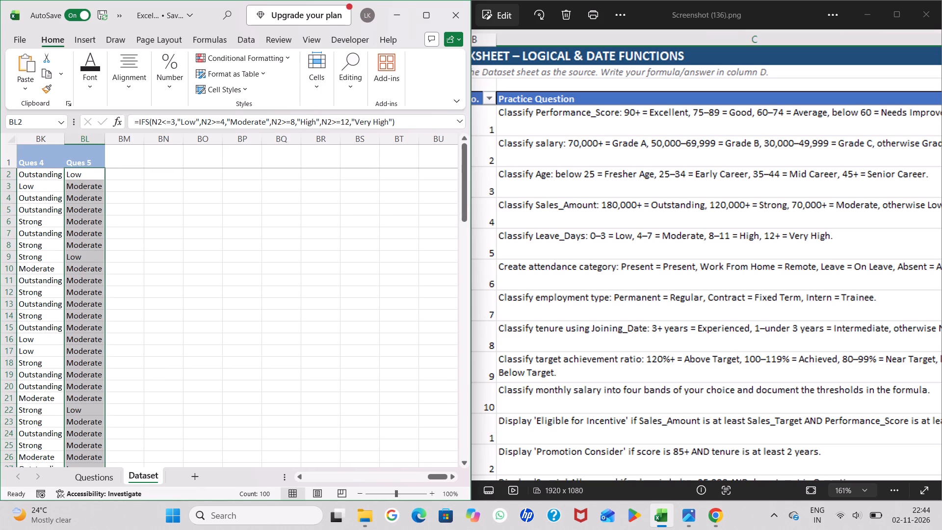
# Add the header "Ques 6" in cell BM1, beside the Ques 5 column.
pyautogui.click(99, 148)
pyautogui.press('Right')
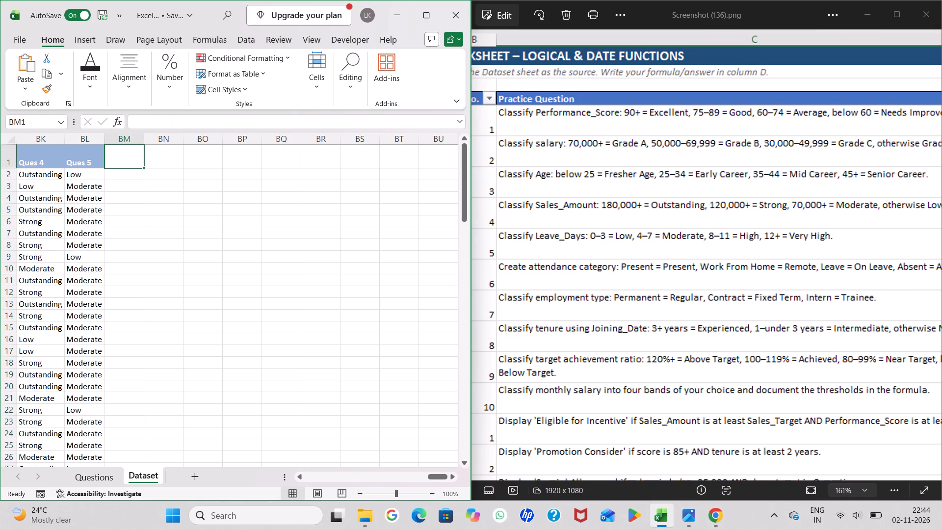
pyautogui.click(82, 174)
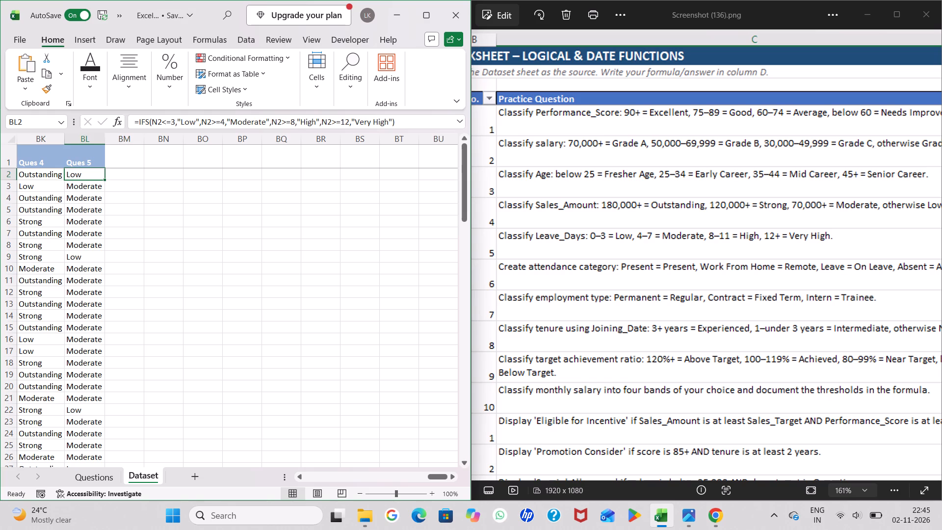
pyautogui.click(100, 161)
pyautogui.press('Right')
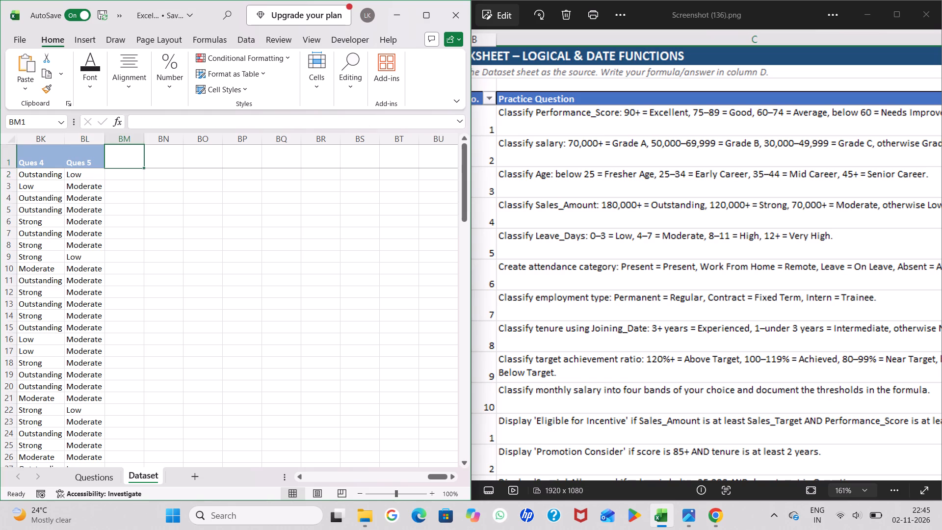
pyautogui.write('ues')
pyautogui.press('space')
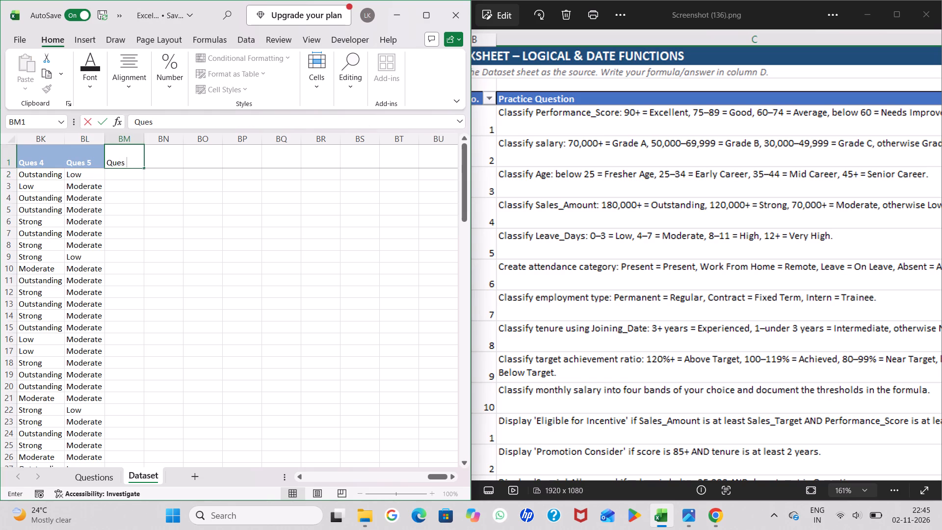
pyautogui.press('6')
pyautogui.press('Down')
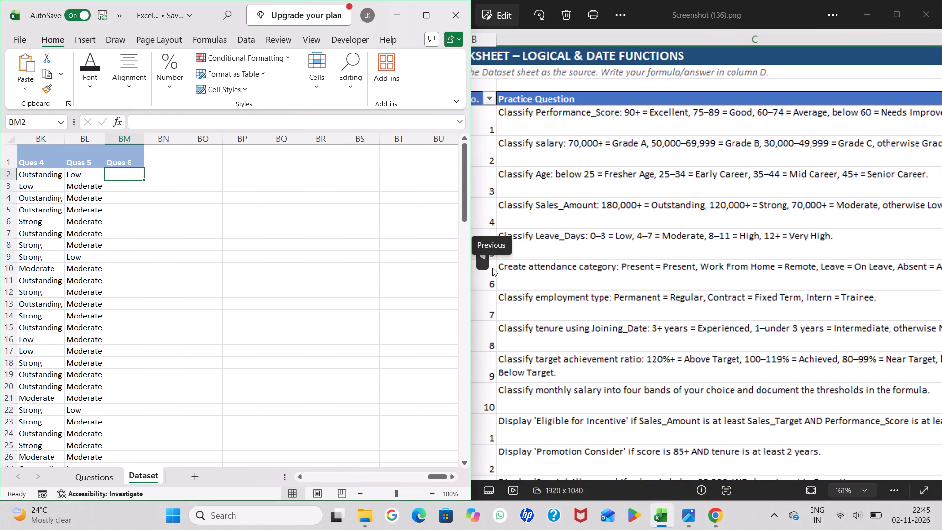
# Look through the Dataset columns for the attendance status field that question 6 needs.
pyautogui.click(659, 336)
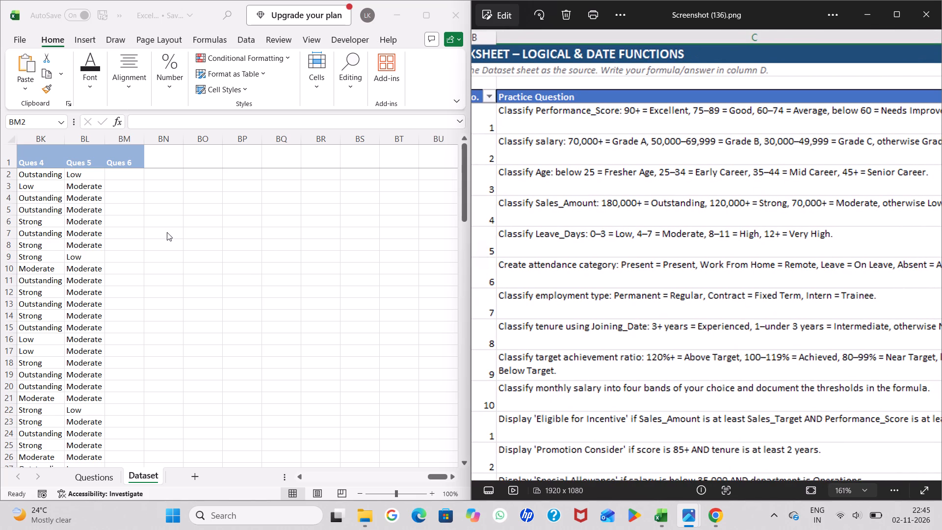
pyautogui.hscroll(17, 167, 232)
pyautogui.hscroll(5, 167, 232)
pyautogui.hscroll(-2, 167, 232)
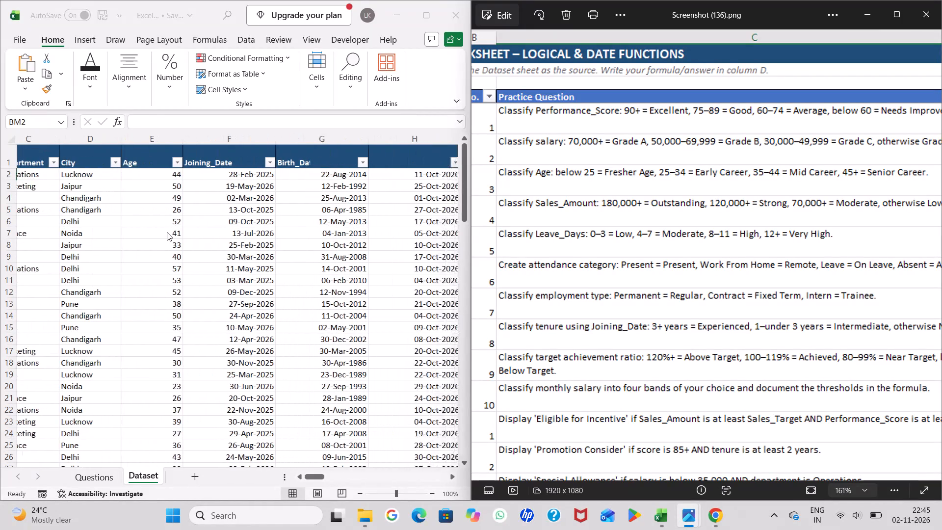
pyautogui.hscroll(-5, 167, 232)
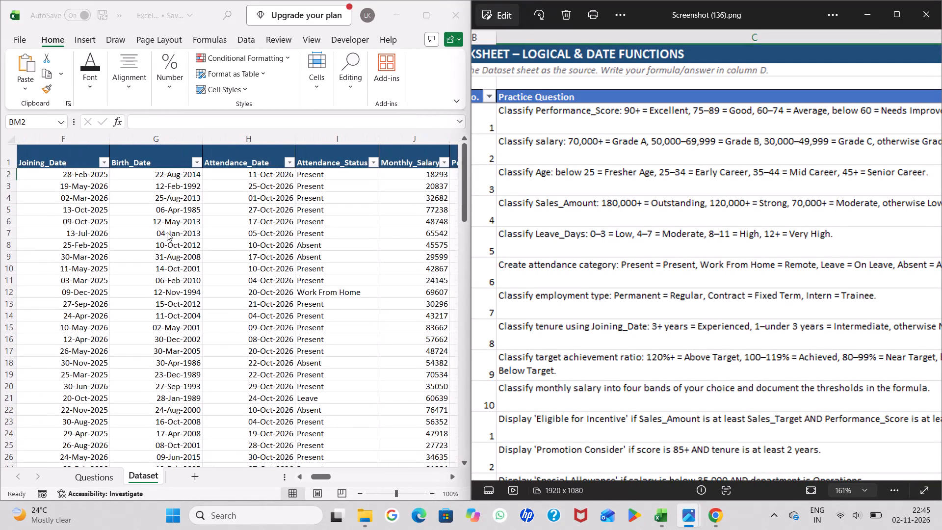
pyautogui.scroll(3, 167, 232)
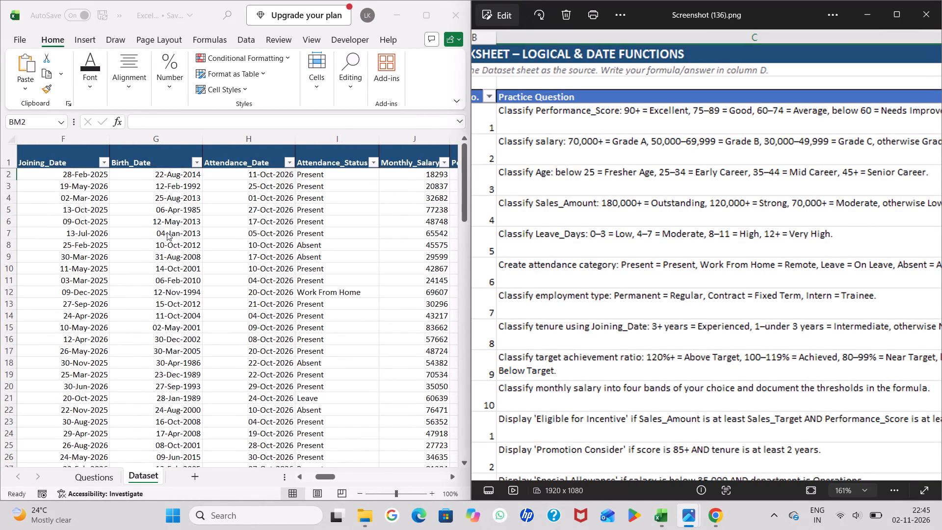
pyautogui.hscroll(-2, 264, 255)
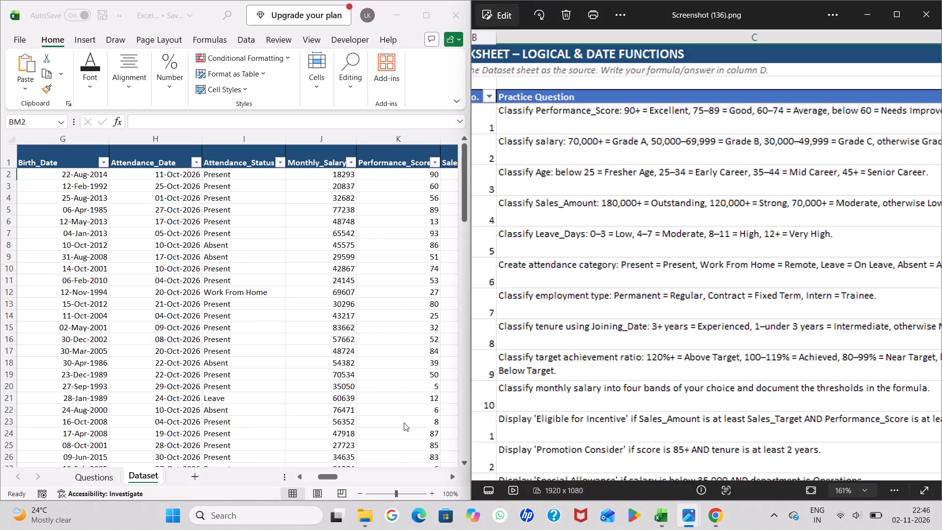
pyautogui.hscroll(-14, 404, 423)
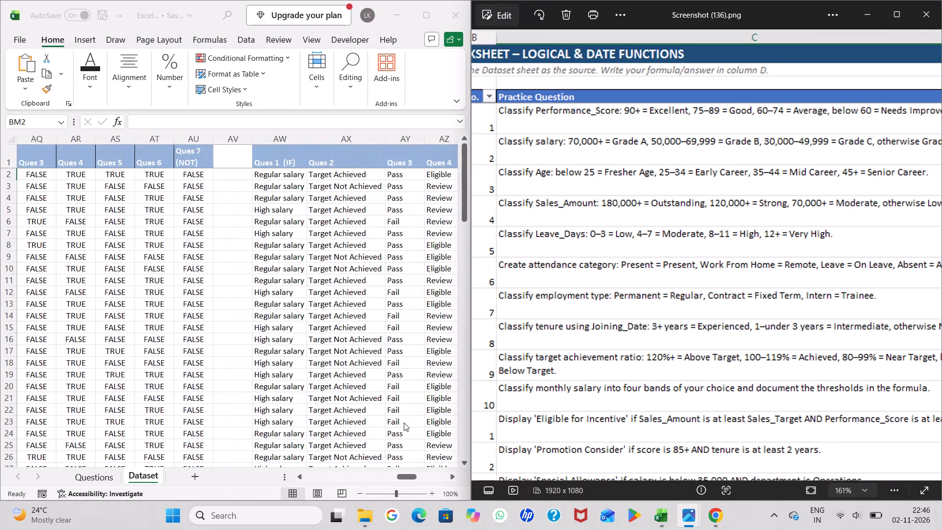
pyautogui.hscroll(-10, 404, 423)
pyautogui.hscroll(3, 404, 423)
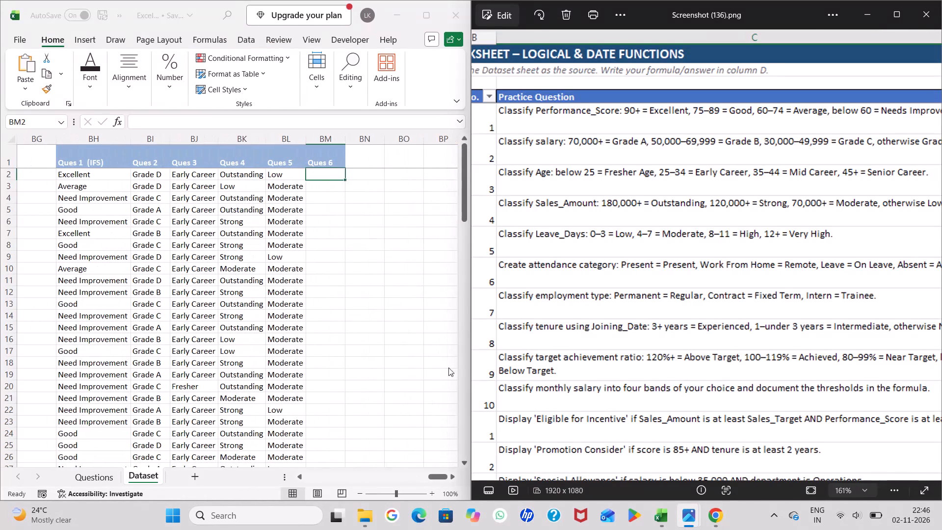
pyautogui.click(327, 177)
pyautogui.press('=')
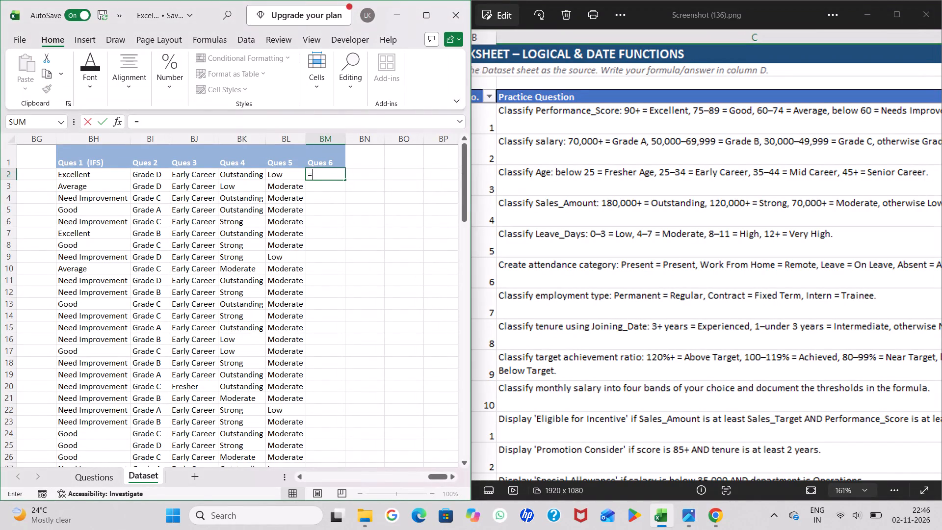
pyautogui.write('ifs')
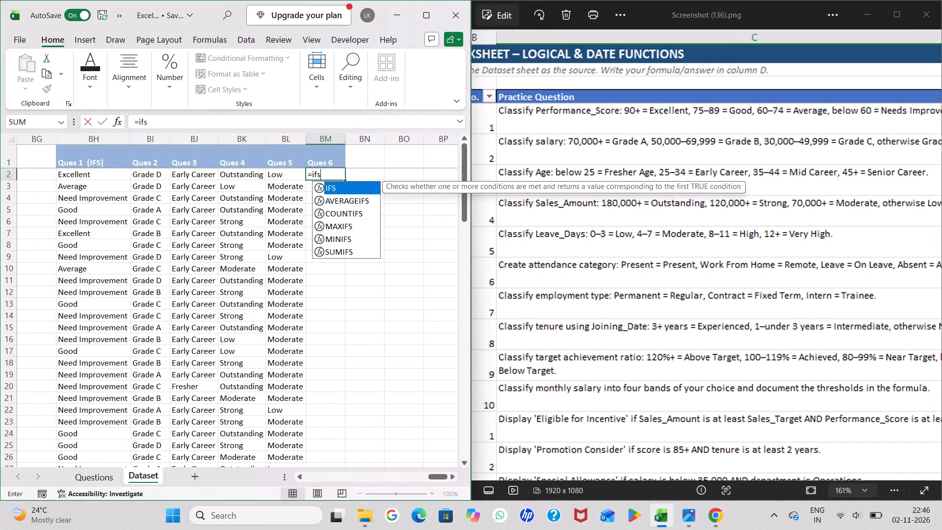
pyautogui.doubleClick(343, 190)
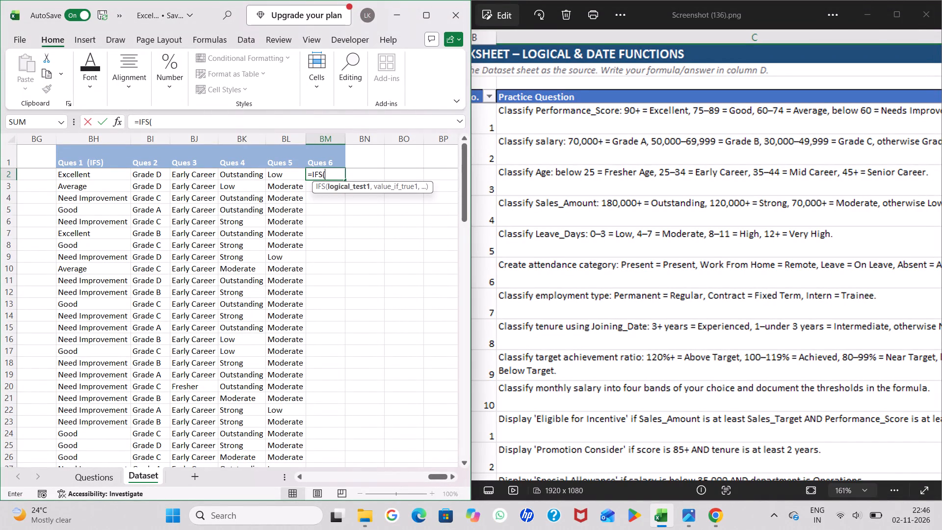
# Add the first IFS pair in BM2, returning "Present" when Attendance_Status in I2 equals "Present".
pyautogui.hscroll(20, 209, 240)
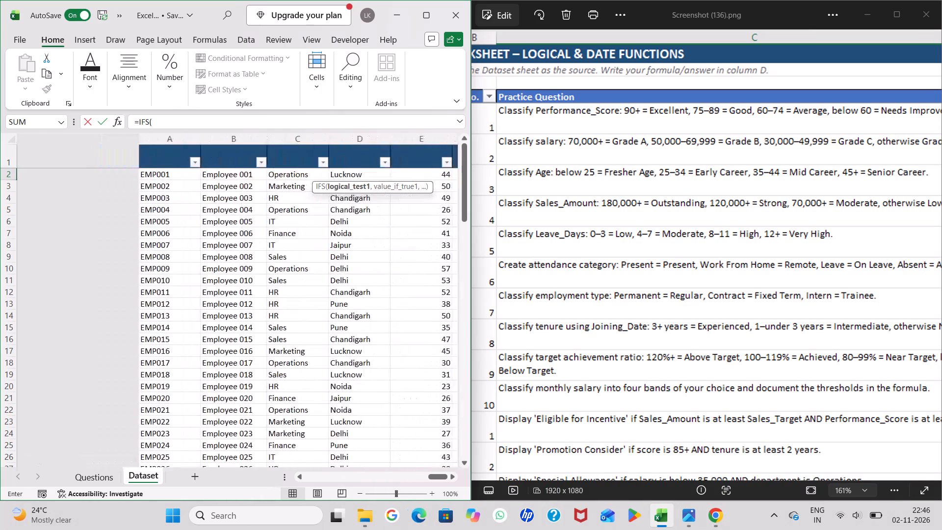
pyautogui.hscroll(3, 209, 240)
pyautogui.hscroll(-6, 209, 240)
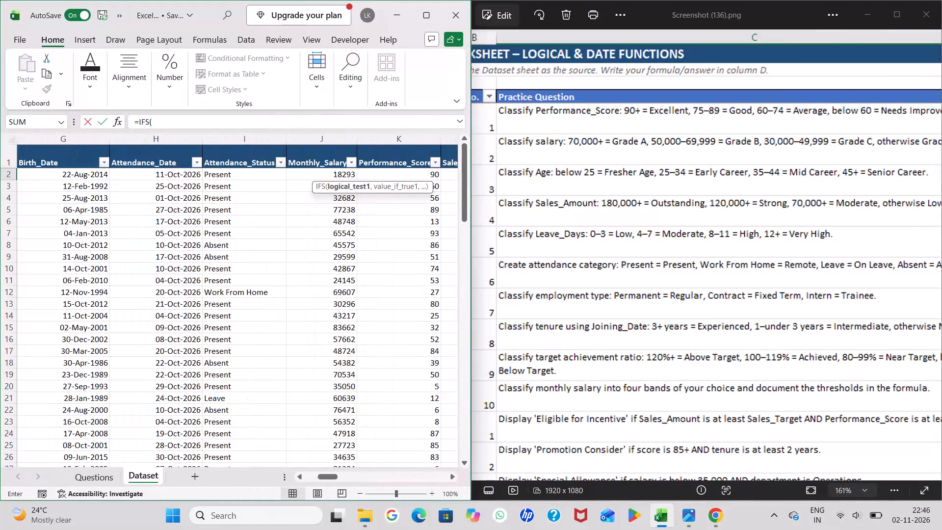
pyautogui.scroll(1, 209, 240)
pyautogui.click(241, 174)
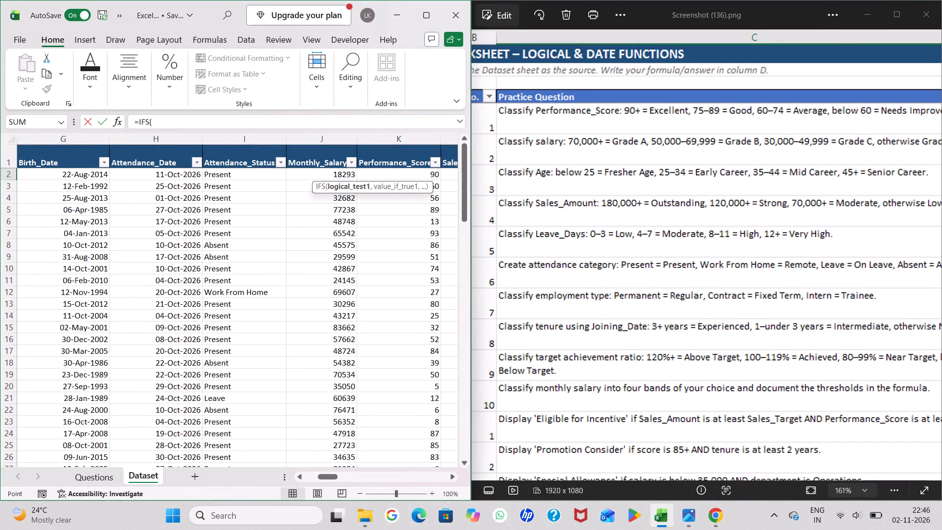
pyautogui.press('=')
pyautogui.write('""')
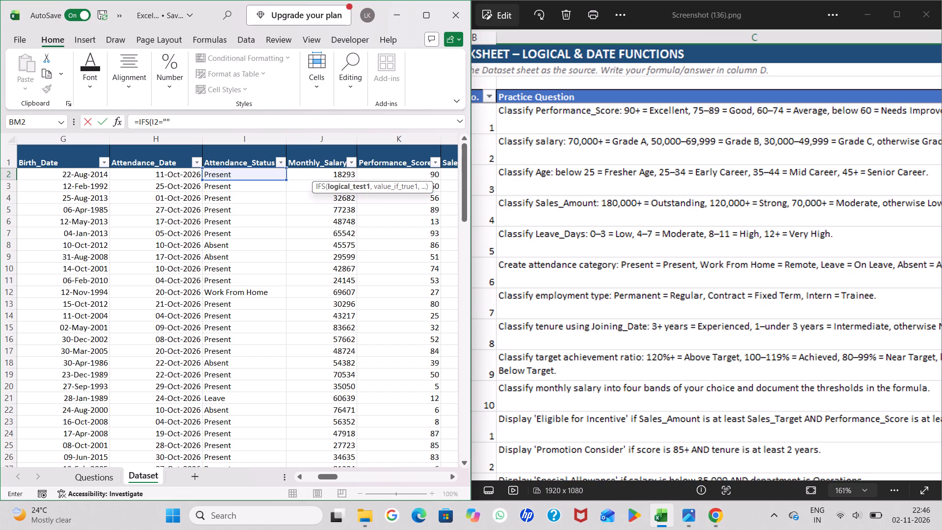
pyautogui.click(166, 121)
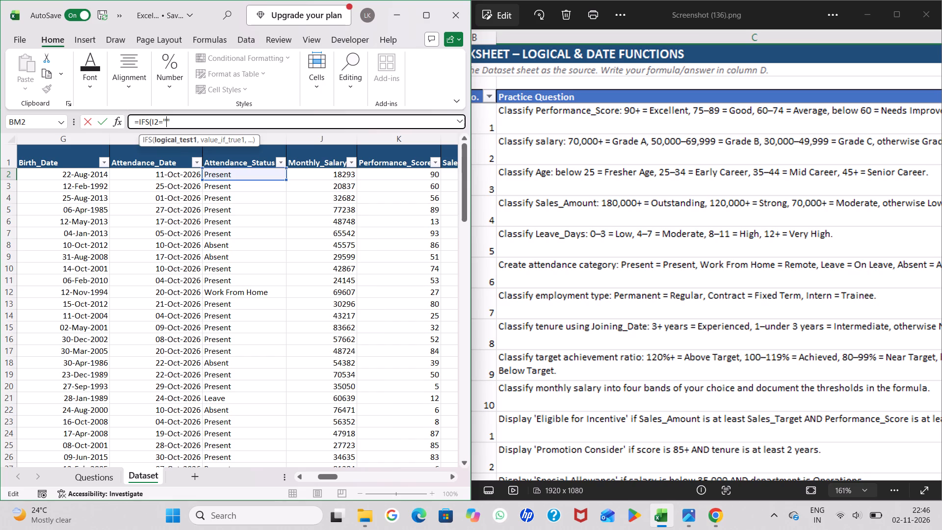
pyautogui.write('resent')
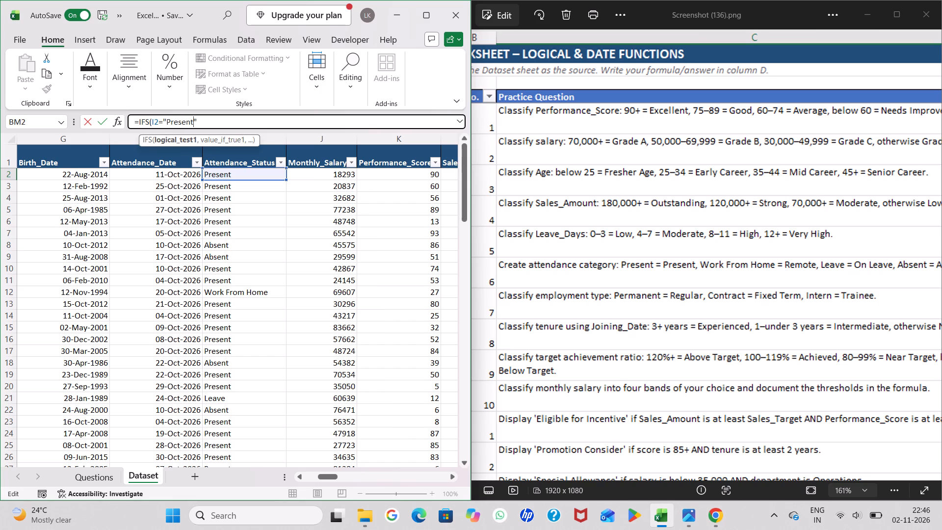
pyautogui.click(201, 121)
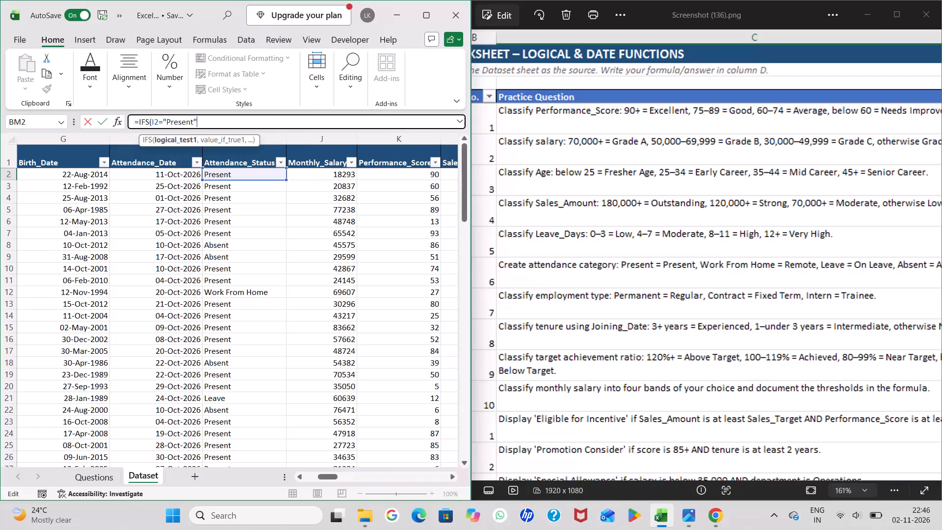
pyautogui.write(',""')
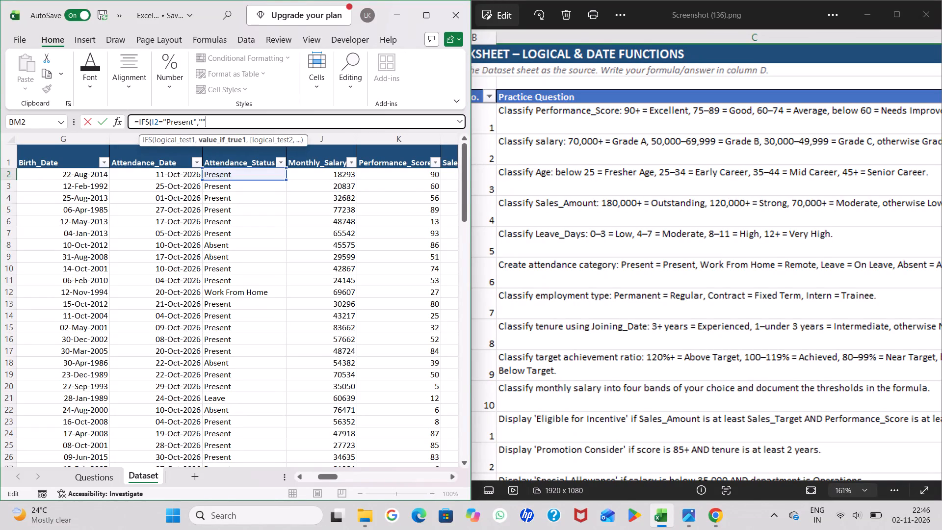
pyautogui.click(201, 121)
pyautogui.click(237, 122)
# Add the second IFS pair to the BM2 formula, returning "Remote" when I2 equals "Work From Home".
pyautogui.press(',')
pyautogui.click(242, 174)
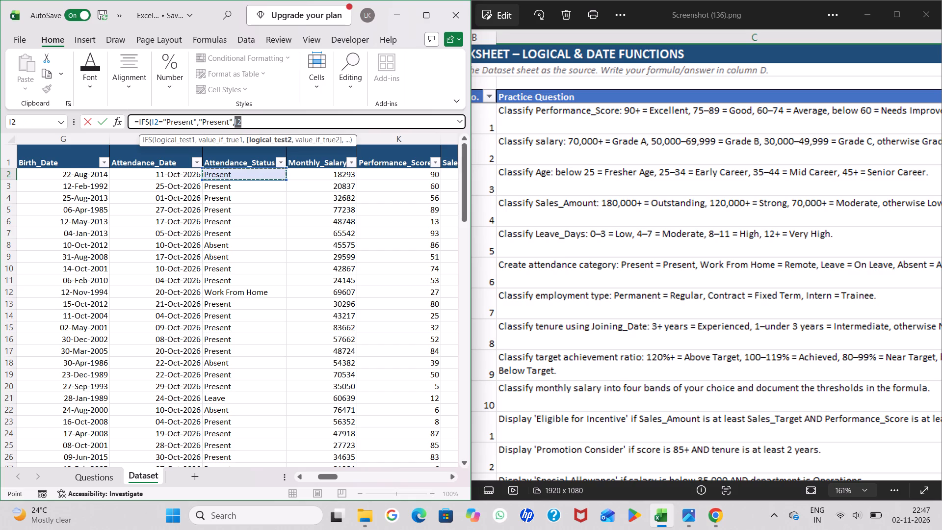
pyautogui.press('=')
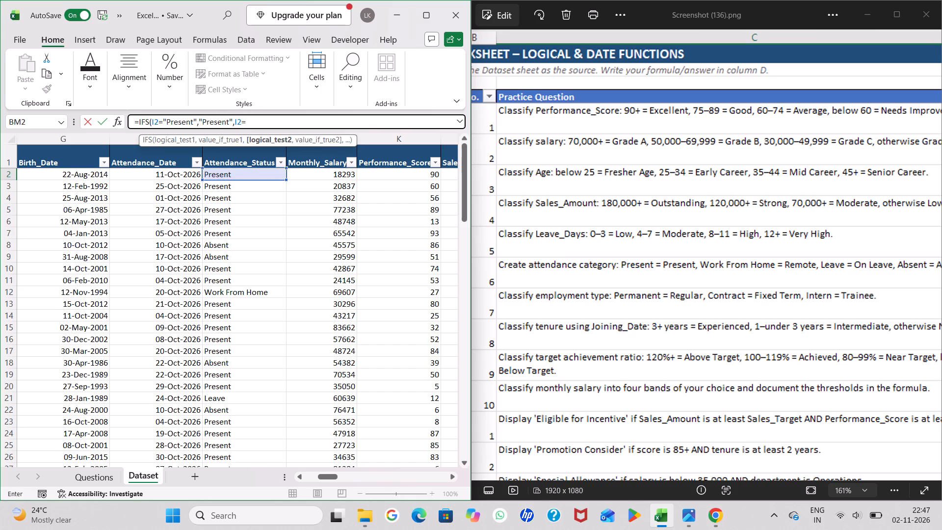
pyautogui.write('""')
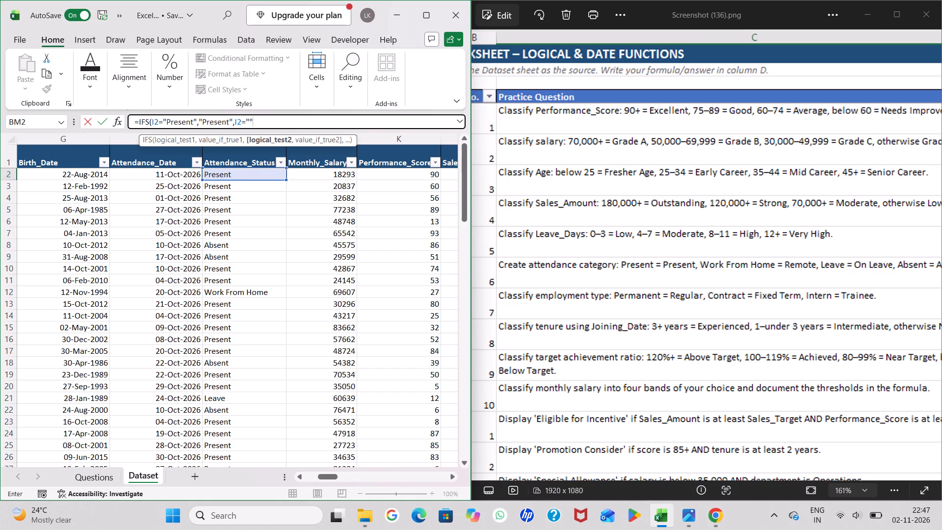
pyautogui.click(249, 121)
pyautogui.write('ork')
pyautogui.press('space')
pyautogui.click(321, 118)
pyautogui.press(',')
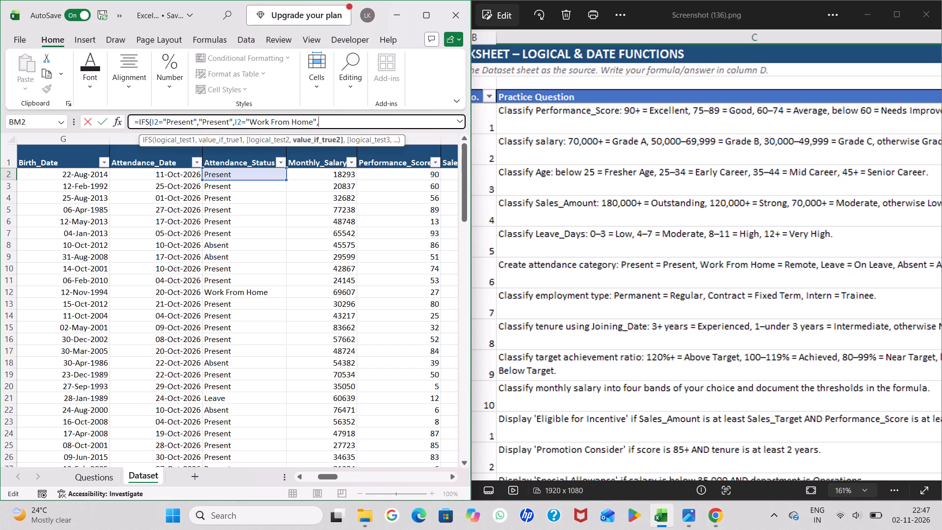
pyautogui.write('""')
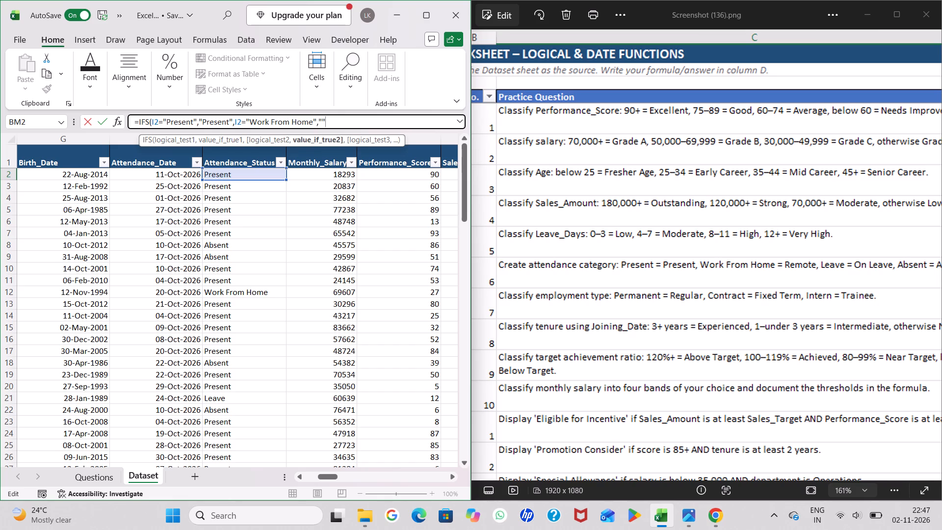
pyautogui.click(323, 123)
pyautogui.write('mote')
pyautogui.click(358, 121)
# Add the third IFS pair to the BM2 formula, returning "On Leave" when I2 equals "Leave".
pyautogui.press(',')
pyautogui.click(259, 177)
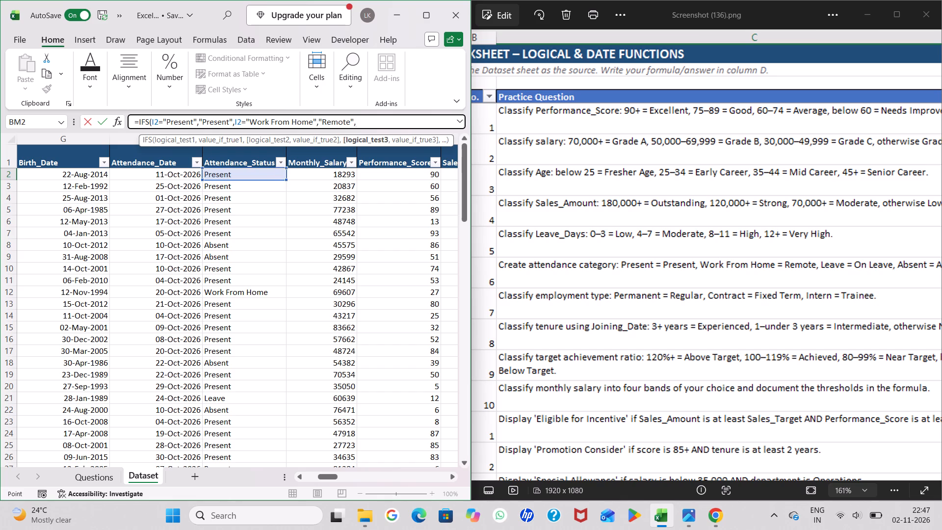
pyautogui.press('=')
pyautogui.write('""')
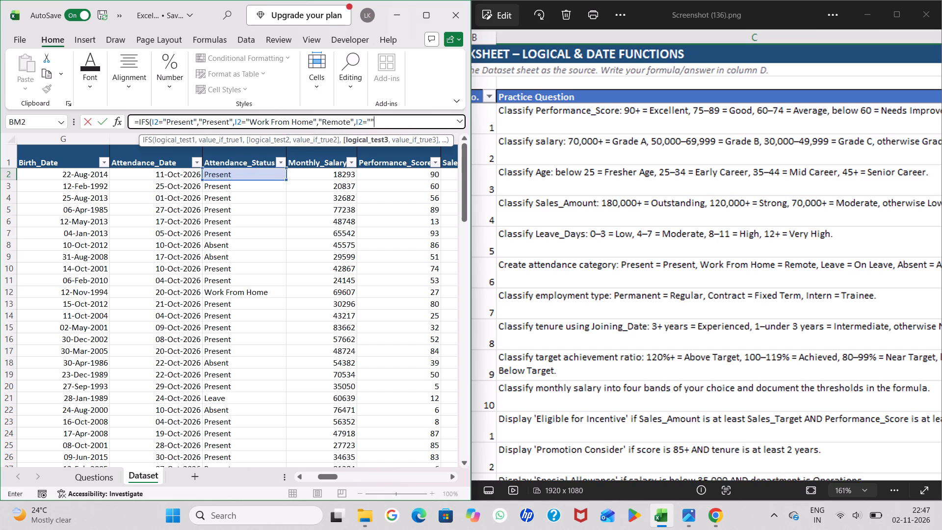
pyautogui.click(370, 122)
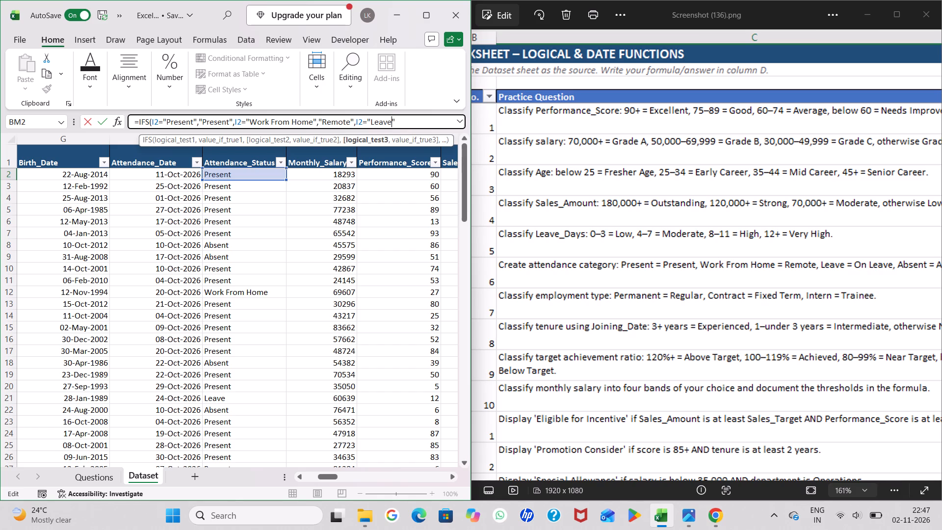
pyautogui.click(399, 121)
pyautogui.press(',')
pyautogui.write('""')
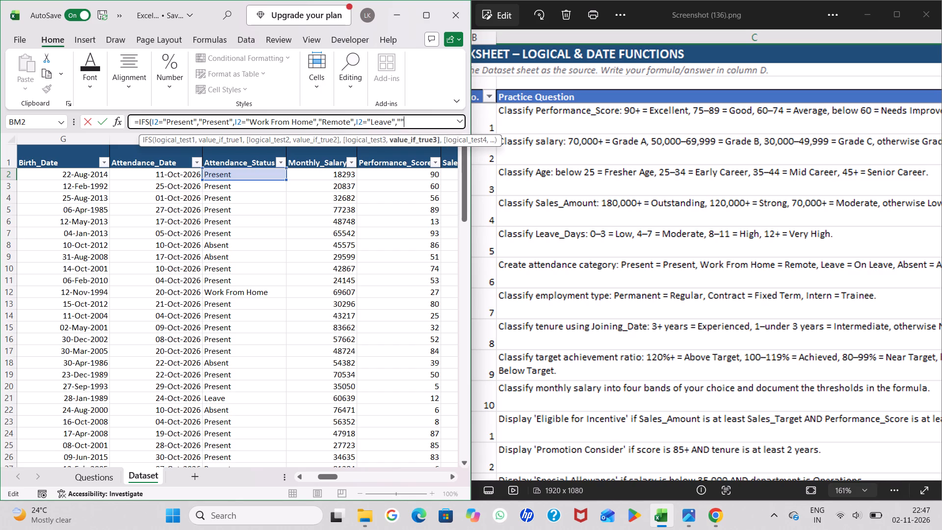
pyautogui.click(401, 122)
pyautogui.write('eave')
pyautogui.click(443, 119)
# Add the fourth IFS pair to the BM2 formula, returning "Absent" when Attendance_Status in I2 equals "Absent".
pyautogui.press(',')
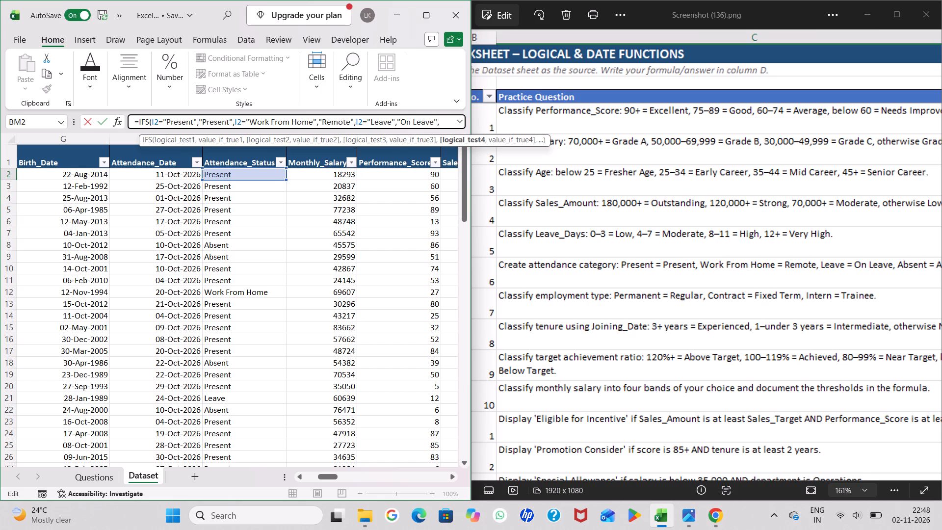
pyautogui.click(268, 175)
pyautogui.hscroll(-2, 268, 175)
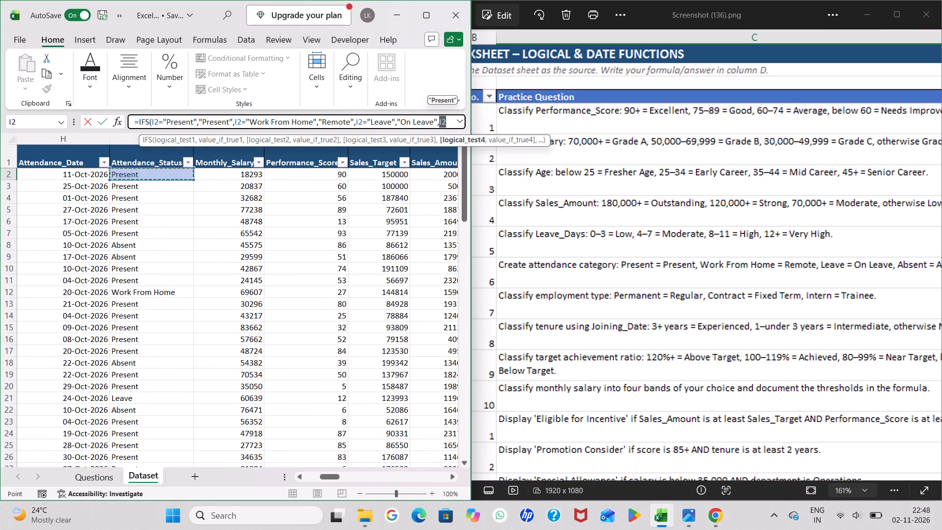
pyautogui.press('=')
pyautogui.write('""')
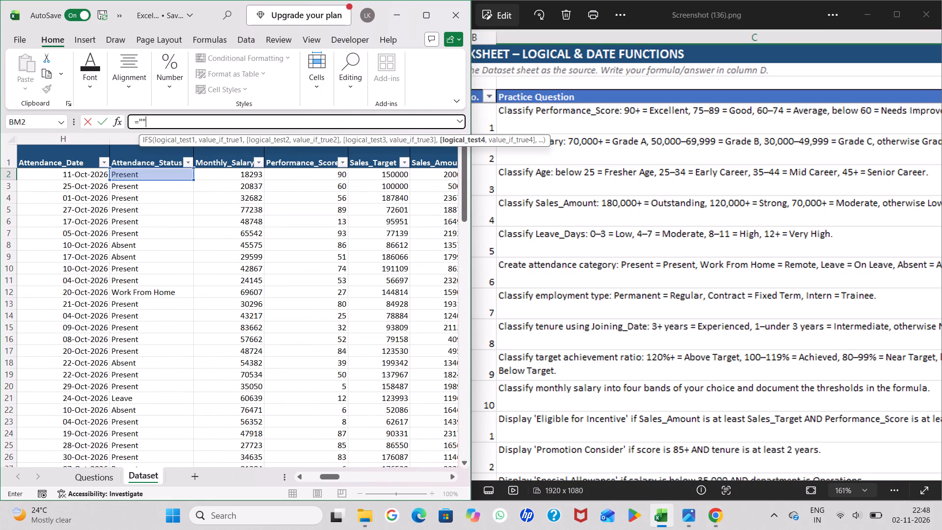
pyautogui.click(144, 121)
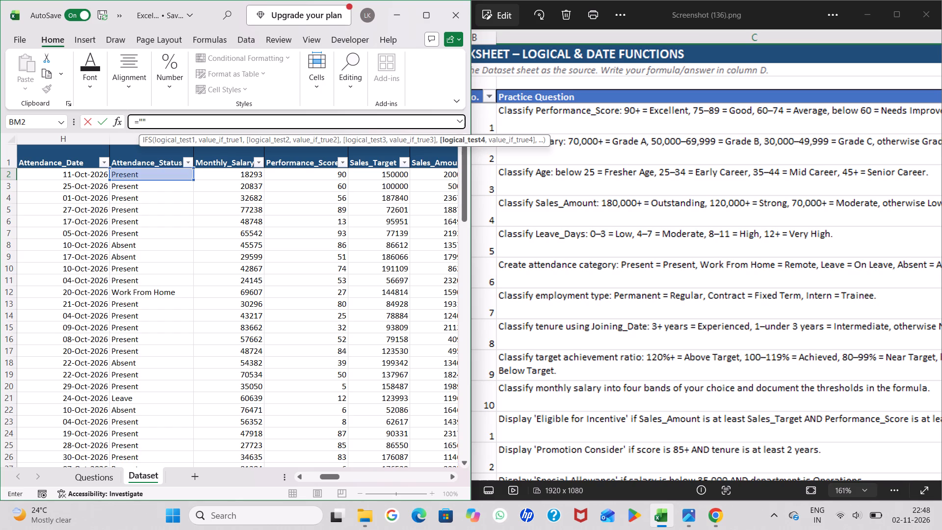
pyautogui.press('a')
pyautogui.write('bsent')
pyautogui.click(177, 121)
pyautogui.write(',""')
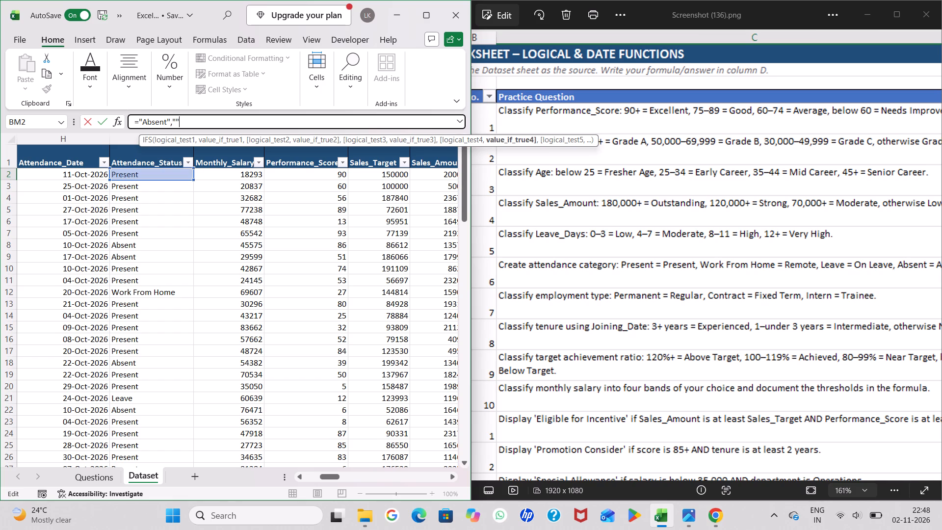
pyautogui.click(174, 122)
pyautogui.click(176, 122)
# Check question 6 in the worksheet screenshot, then close the IFS formula's parenthesis and enter it in BM2.
pyautogui.click(583, 219)
pyautogui.moveTo(583, 219); pyautogui.dragTo(578, 220)
pyautogui.keyDown('ctrl'); pyautogui.scroll(9, 578, 220); pyautogui.keyUp('ctrl')
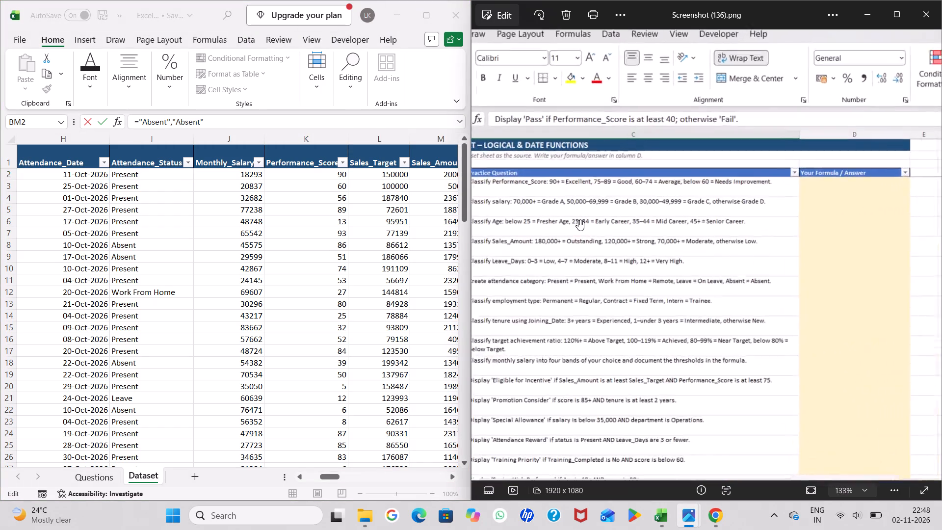
pyautogui.keyDown('ctrl'); pyautogui.scroll(3, 578, 220); pyautogui.keyUp('ctrl')
pyautogui.moveTo(626, 294); pyautogui.dragTo(694, 268)
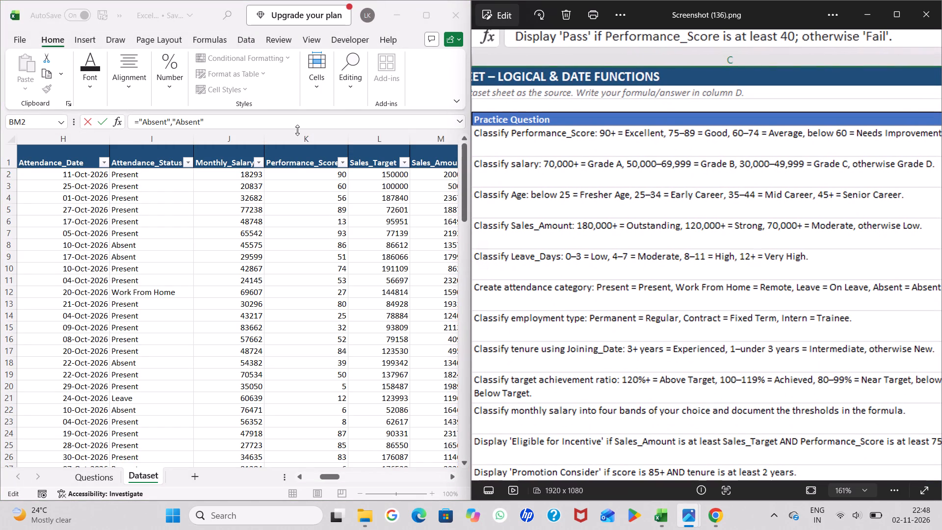
pyautogui.click(254, 124)
pyautogui.press('Right')
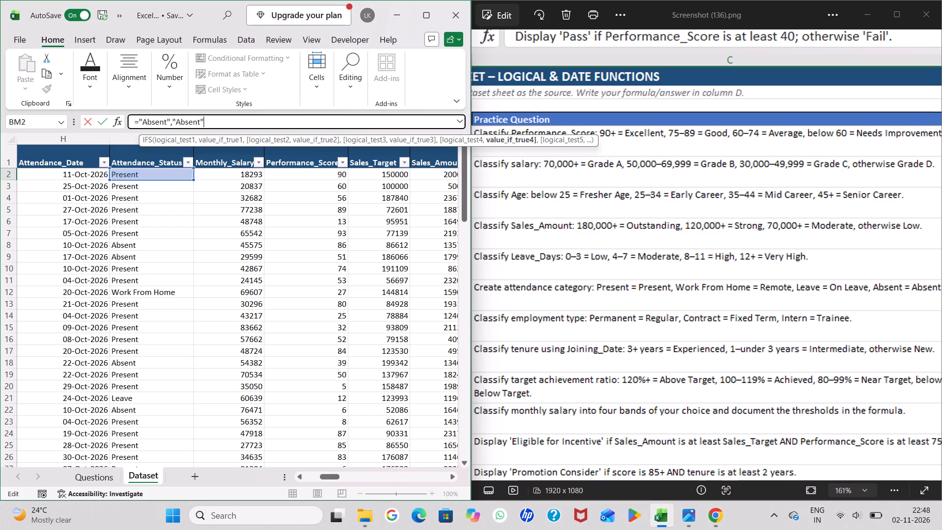
pyautogui.hotkey('shift', ')')
pyautogui.press('Return')
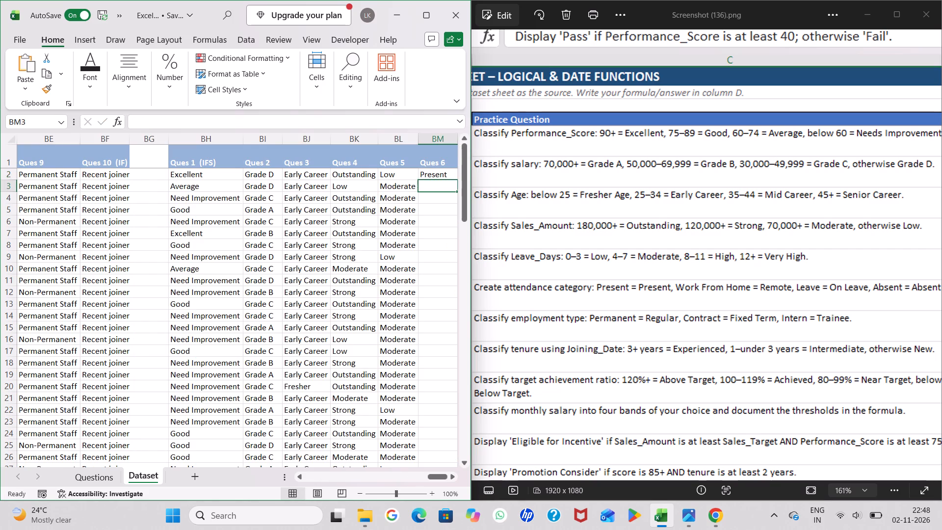
# Fill the BM2 formula down the Ques 6 column and autofit the column's width.
pyautogui.scroll(1, 254, 124)
pyautogui.scroll(-2, 254, 124)
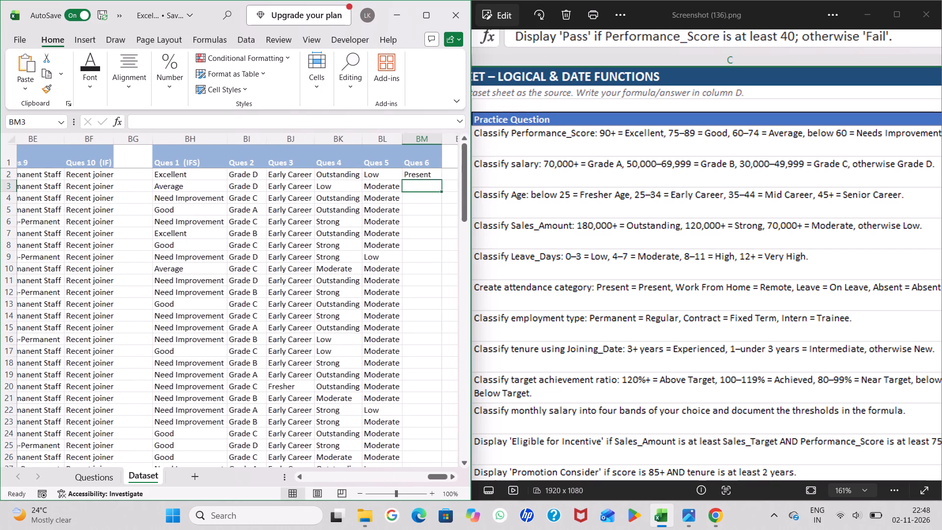
pyautogui.hscroll(-3, 403, 192)
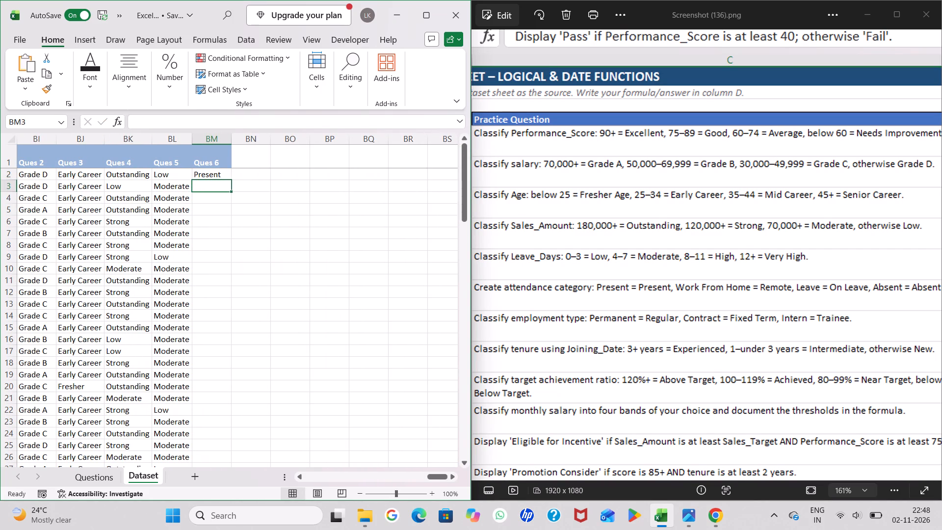
pyautogui.click(207, 171)
pyautogui.doubleClick(232, 179)
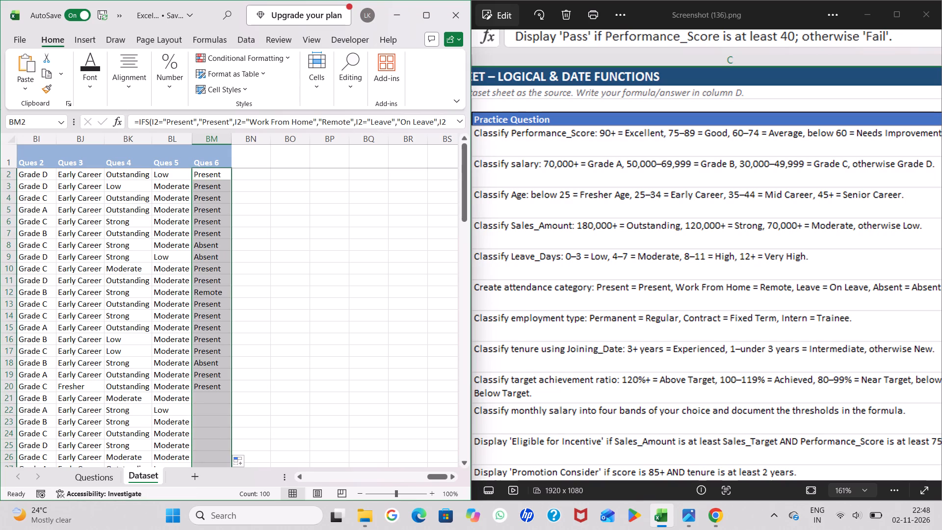
pyautogui.doubleClick(232, 133)
# Enter the header "Ques 7" in BN1, beside the Ques 6 header.
pyautogui.click(220, 150)
pyautogui.press('Right')
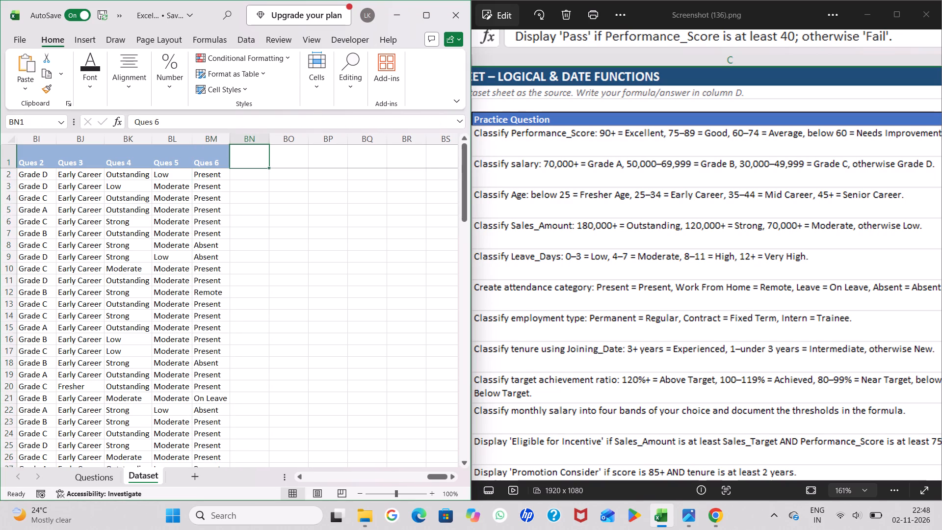
pyautogui.write('QU')
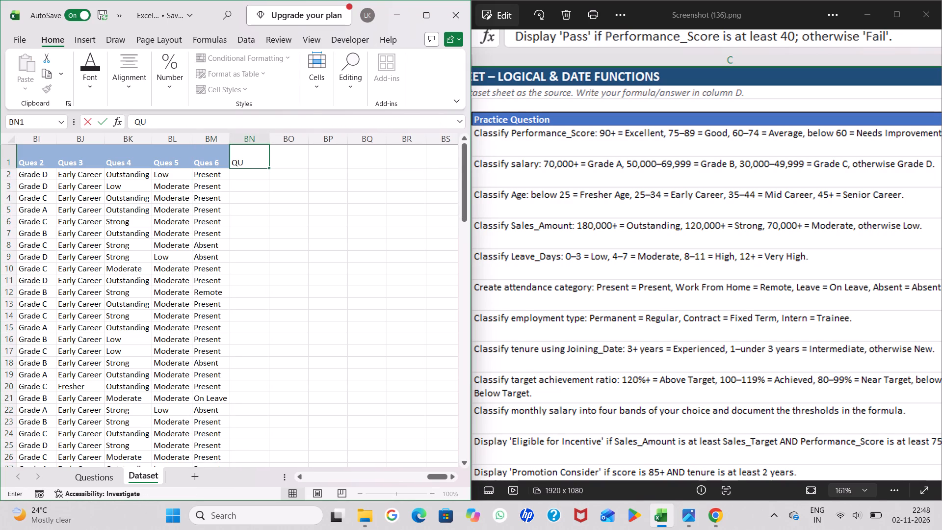
pyautogui.press('u')
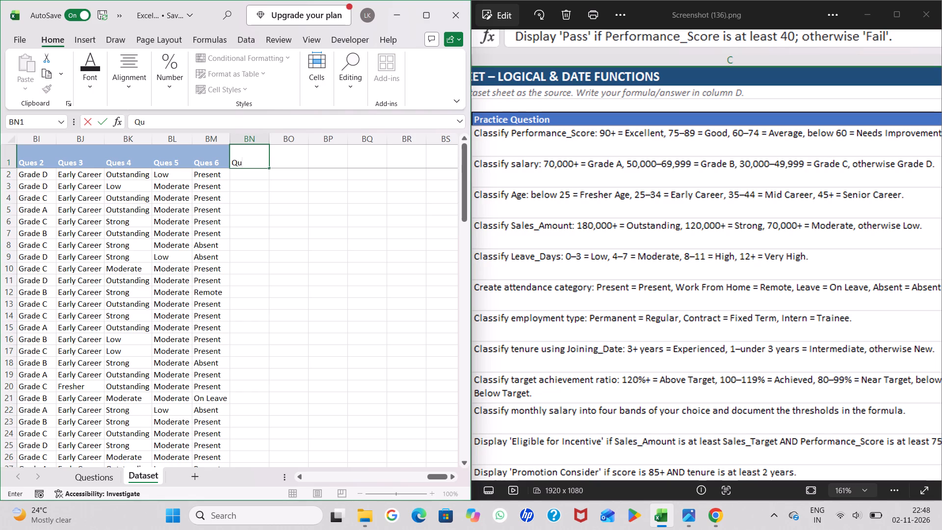
pyautogui.write('es')
pyautogui.press('space')
pyautogui.write('7')
pyautogui.press('Down')
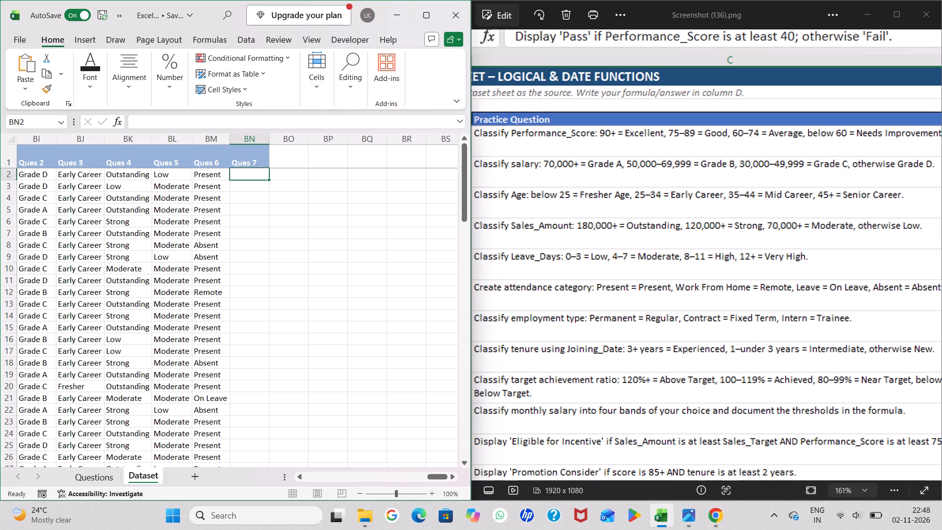
# Read question 7 in the worksheet screenshot and start an IFS formula in BN2 of the Excel Dataset sheet.
pyautogui.moveTo(586, 282); pyautogui.dragTo(650, 235)
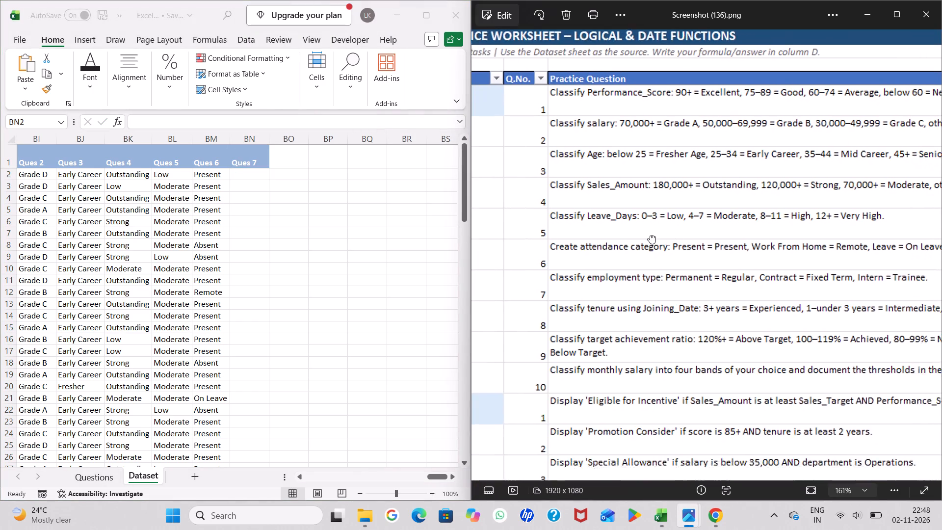
pyautogui.moveTo(650, 235); pyautogui.dragTo(604, 190)
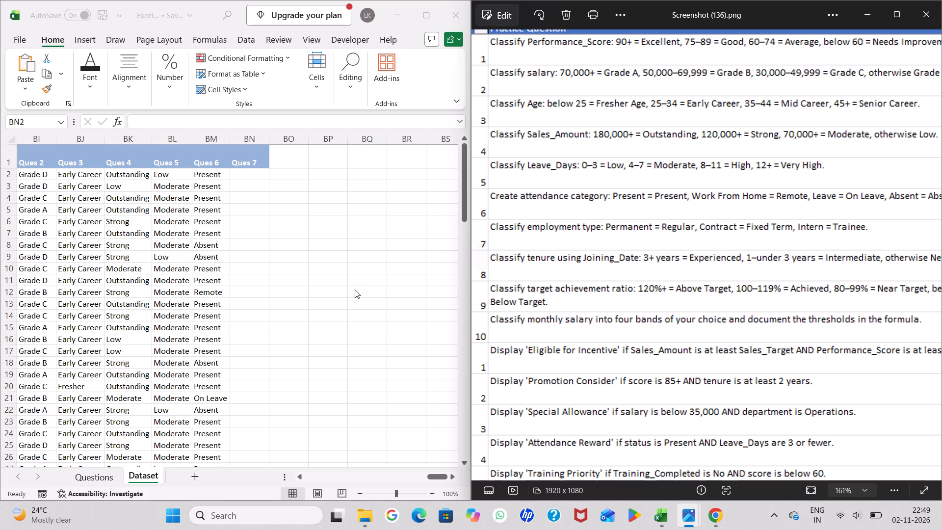
pyautogui.press('=')
pyautogui.click(243, 173)
pyautogui.scroll(1, 243, 173)
pyautogui.write('=ifs')
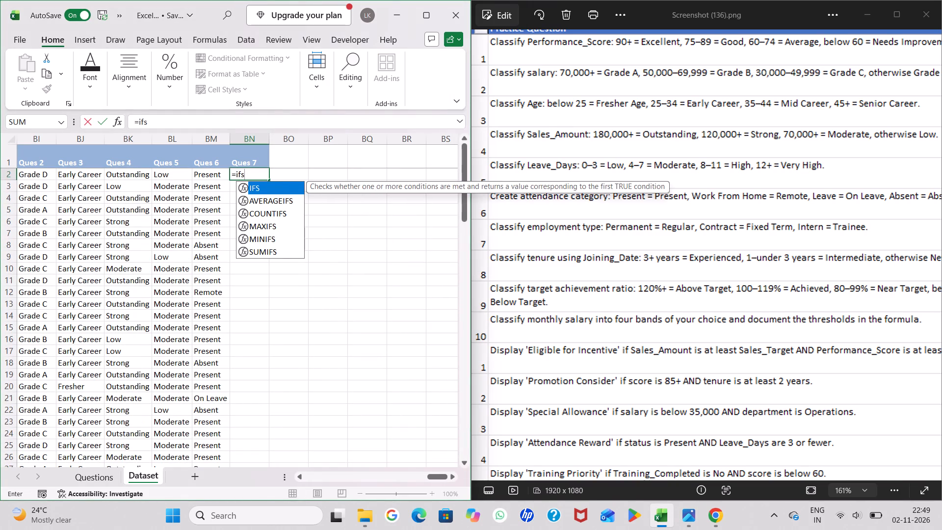
pyautogui.doubleClick(260, 187)
# Add the first IFS condition in BN2, testing Employment_Type cell Q2 for "Permanent" and returning "Regular".
pyautogui.hscroll(16, 169, 203)
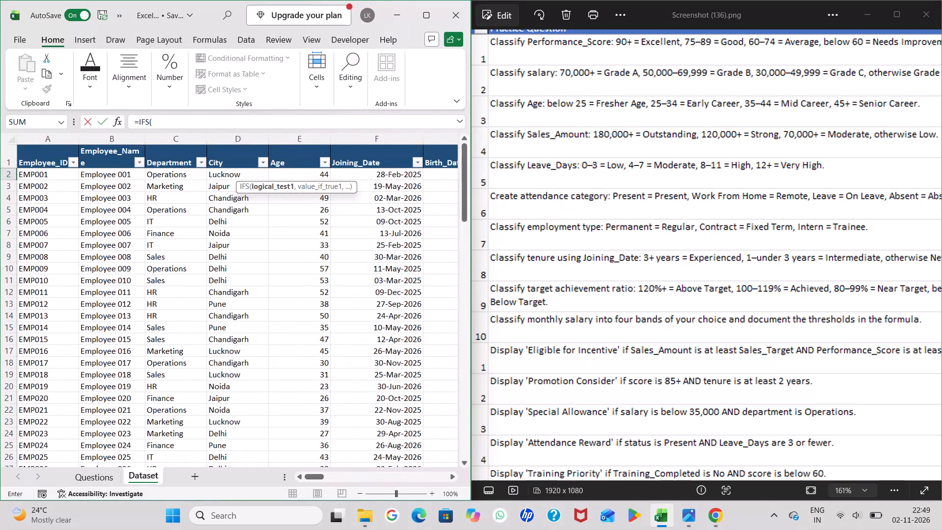
pyautogui.hscroll(-3, 169, 203)
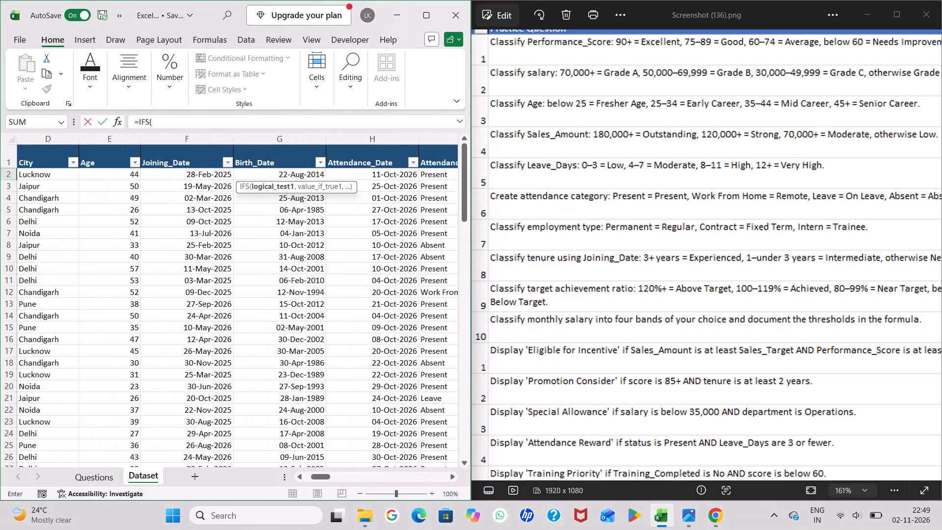
pyautogui.hscroll(-1, 169, 203)
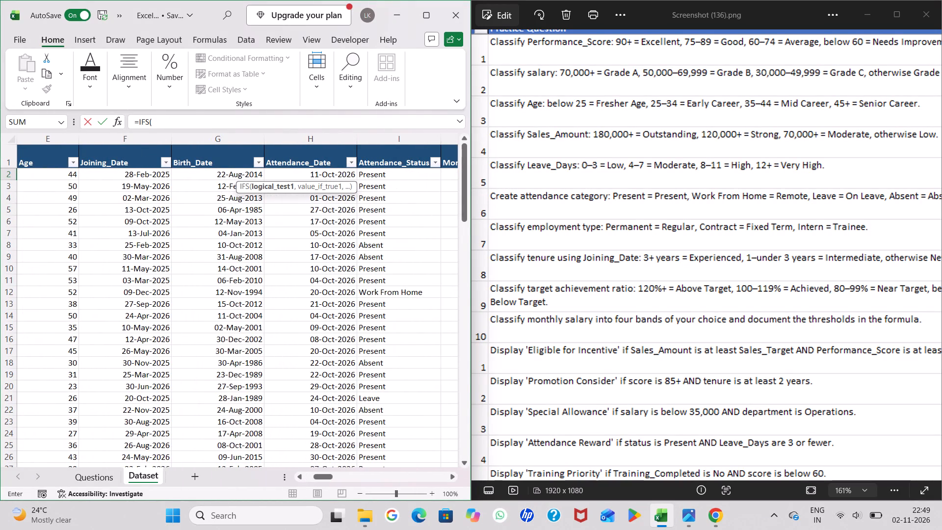
pyautogui.scroll(1, 284, 224)
pyautogui.hscroll(-3, 284, 224)
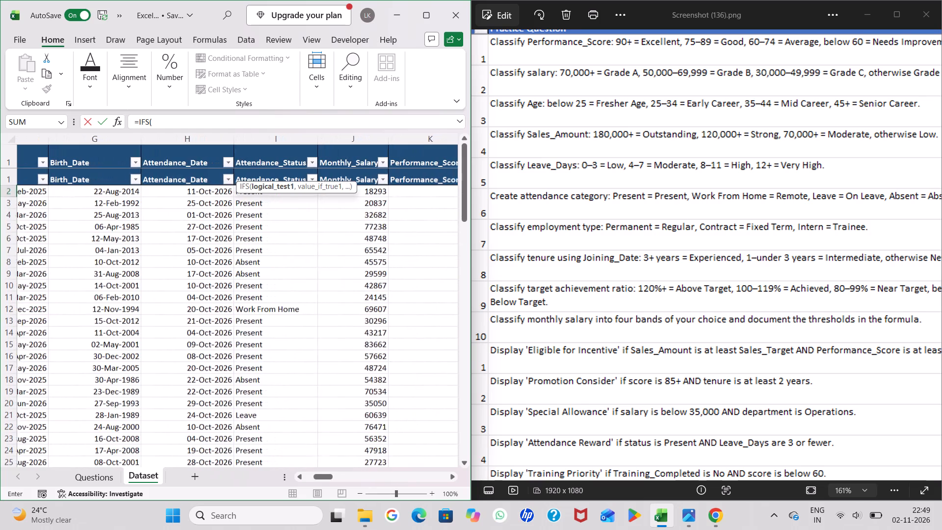
pyautogui.hscroll(-2, 284, 224)
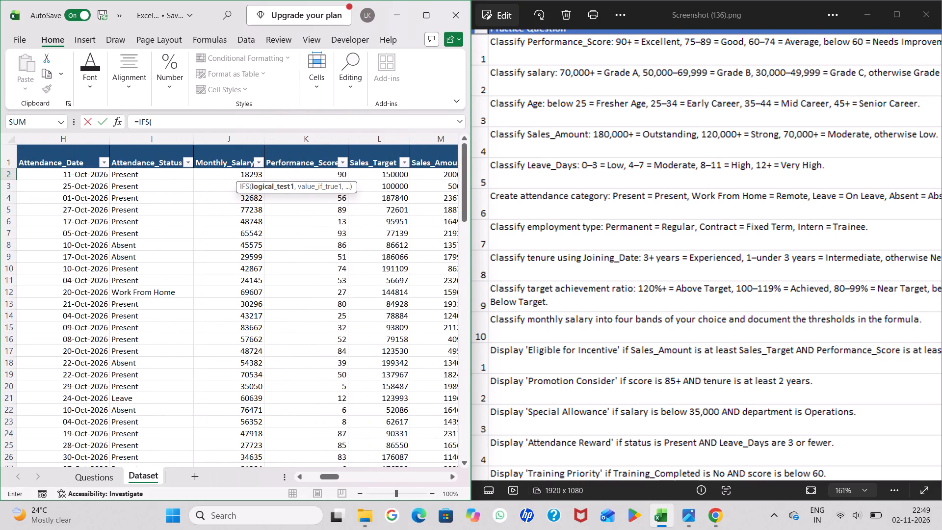
pyautogui.hscroll(-6, 284, 224)
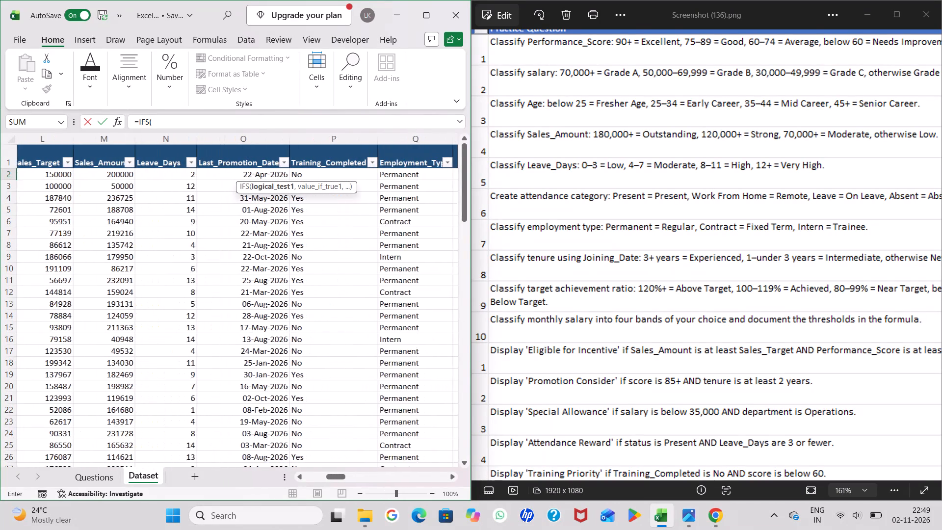
pyautogui.hscroll(-2, 284, 224)
pyautogui.hscroll(-2, 218, 208)
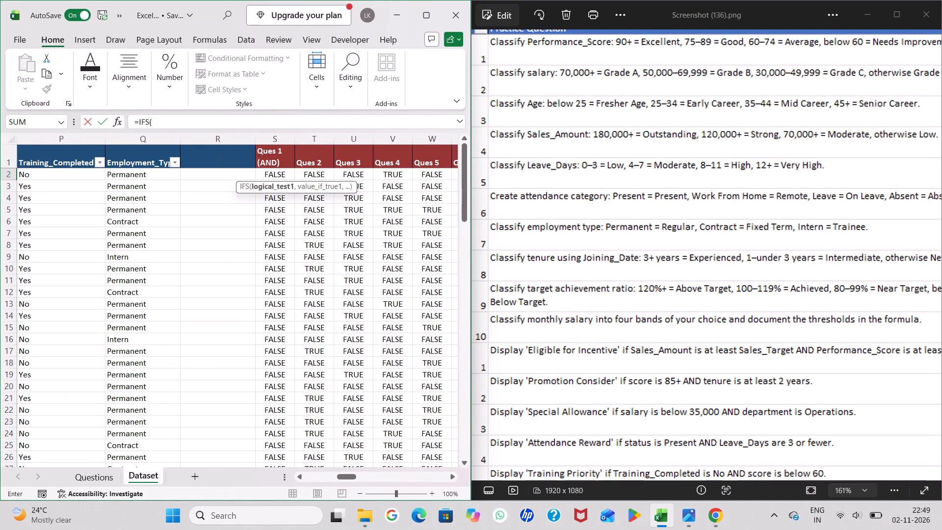
pyautogui.click(148, 175)
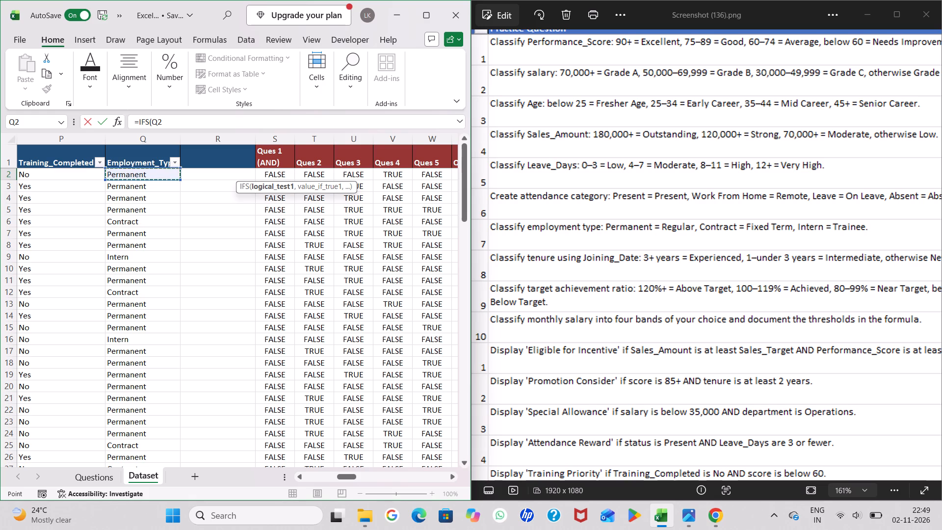
pyautogui.press('=')
pyautogui.write('""')
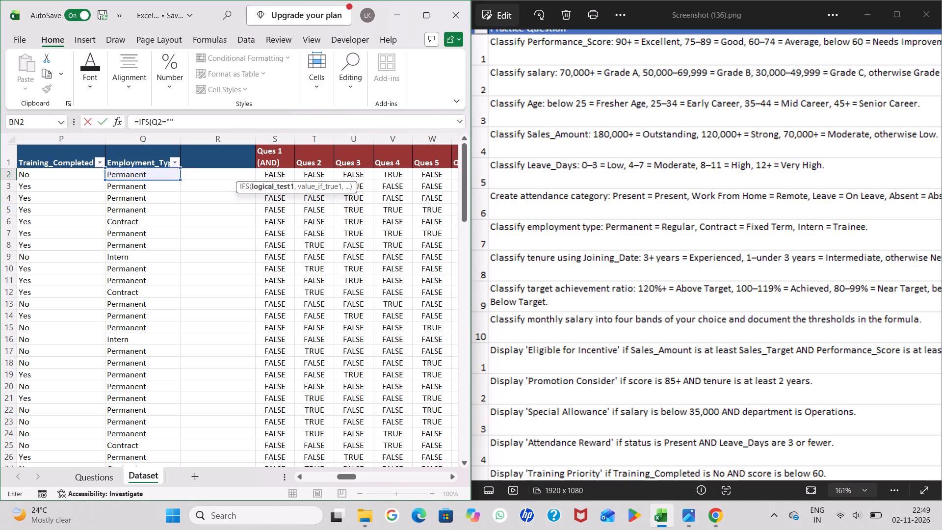
pyautogui.click(170, 121)
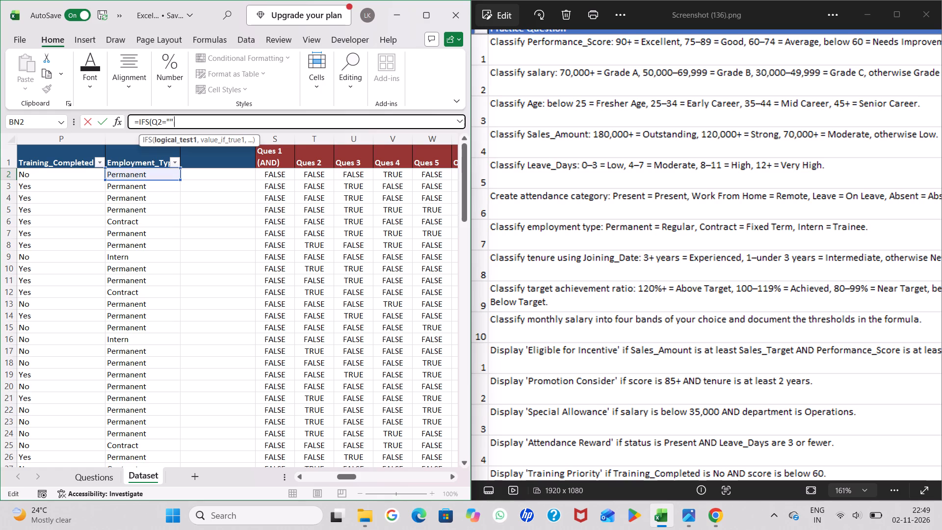
pyautogui.write('er')
pyautogui.write('manent')
pyautogui.click(221, 120)
pyautogui.write(',""')
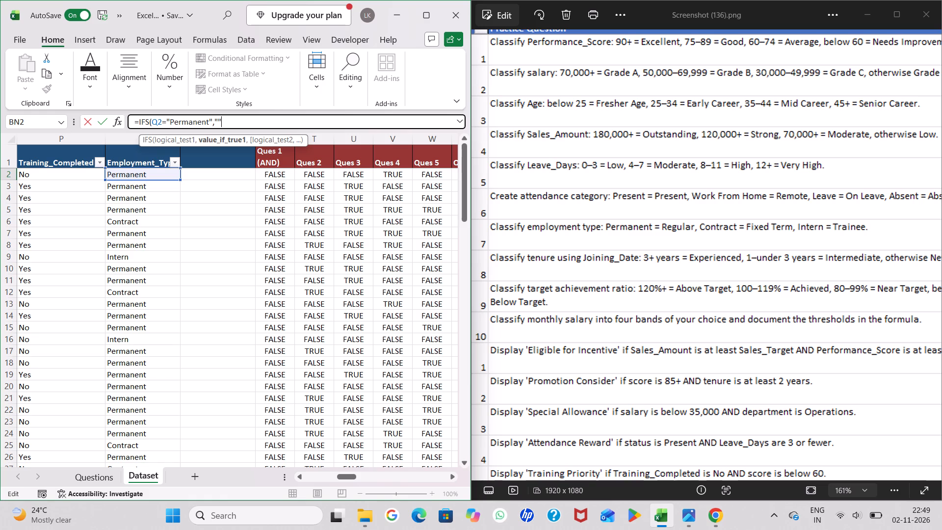
pyautogui.click(218, 122)
pyautogui.press('e')
pyautogui.write('gular')
pyautogui.click(254, 121)
# Add the second condition to the BN2 IFS formula, testing Q2 for "Contract" and returning "Fixed Term".
pyautogui.press(',')
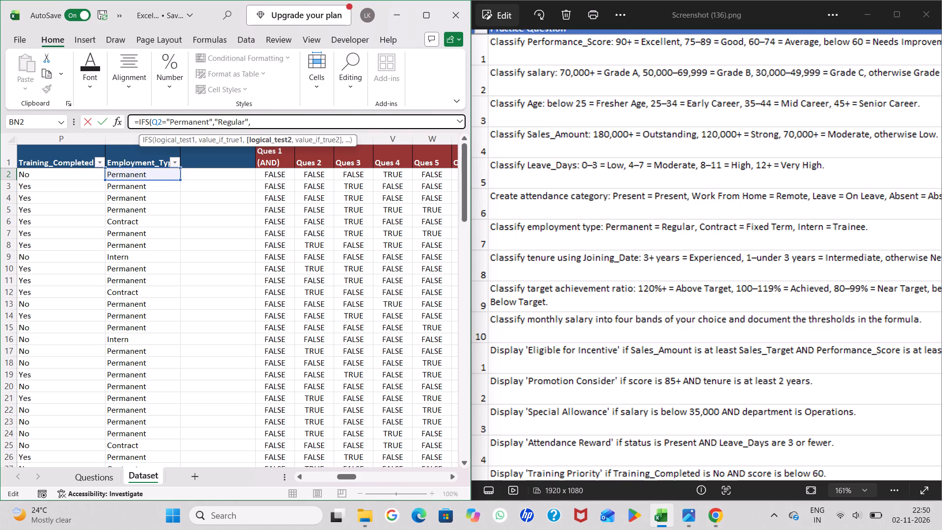
pyautogui.click(152, 177)
pyautogui.press('=')
pyautogui.write('"""')
pyautogui.press('BackSpace')
pyautogui.click(267, 122)
pyautogui.write('on')
pyautogui.press('t')
pyautogui.write('ract')
pyautogui.click(314, 122)
pyautogui.press(',')
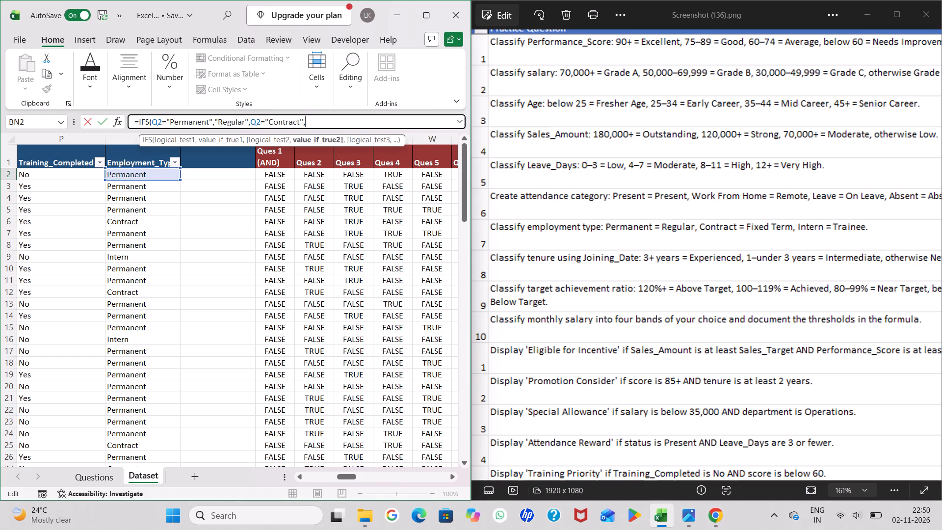
pyautogui.write('""')
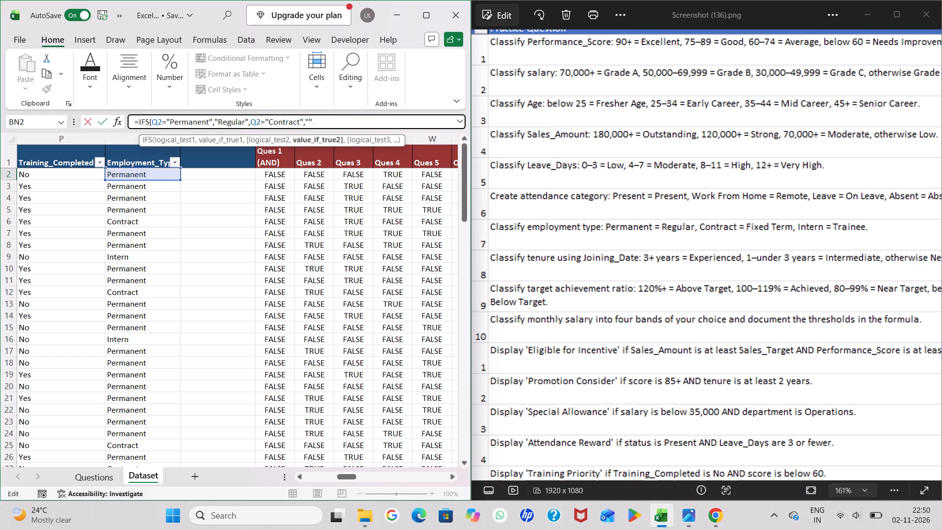
pyautogui.click(309, 124)
pyautogui.write('ed')
pyautogui.press('space')
pyautogui.write('rm')
pyautogui.click(359, 121)
# Add the third condition to the BN2 IFS formula, testing Q2 for "Intern" and returning "Trainee".
pyautogui.press(',')
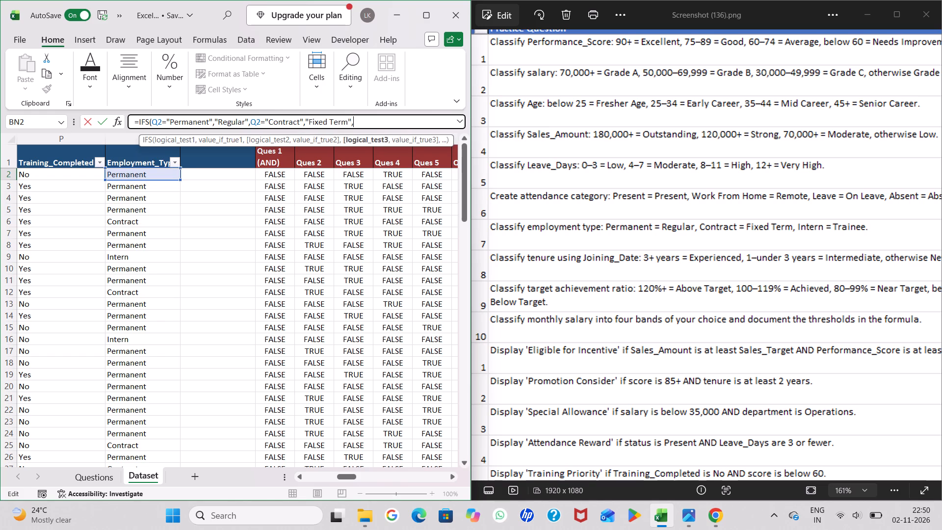
pyautogui.click(155, 171)
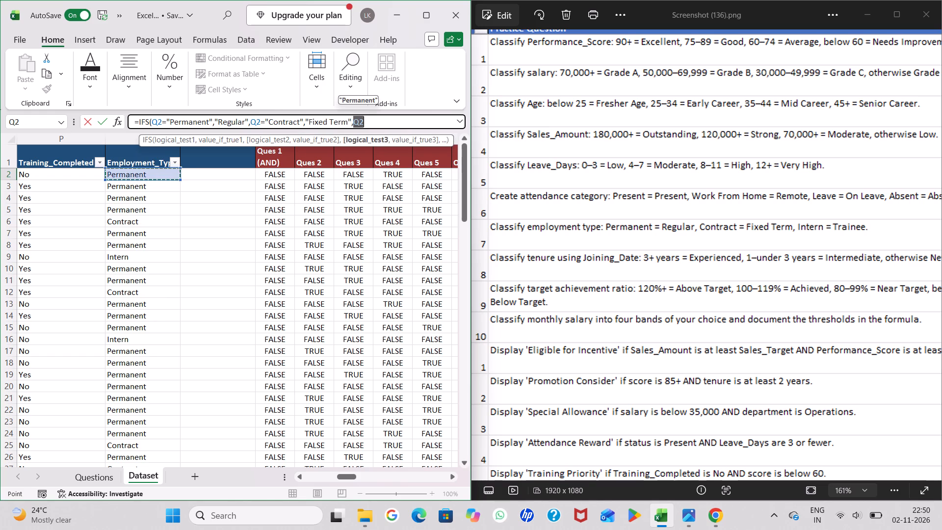
pyautogui.press('=')
pyautogui.write('""')
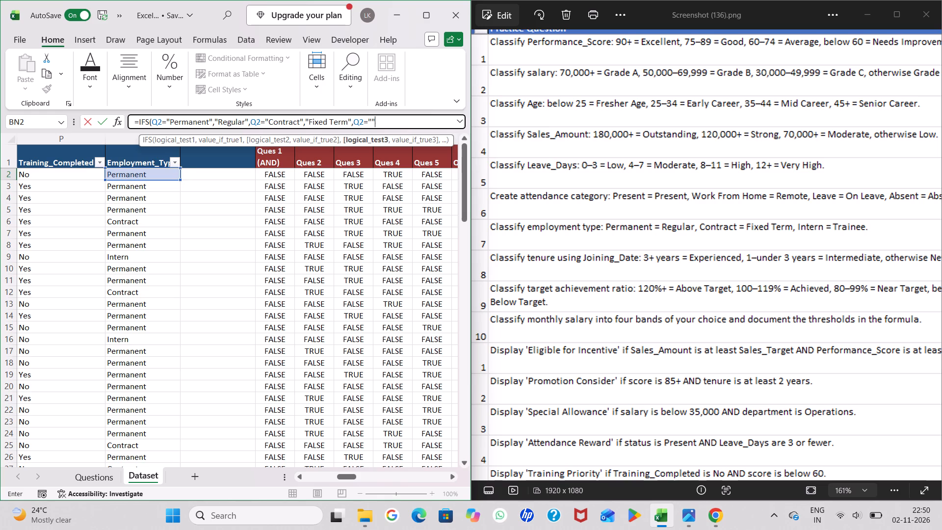
pyautogui.click(371, 121)
pyautogui.write('tern')
pyautogui.press('Right')
pyautogui.write(',""')
pyautogui.click(403, 121)
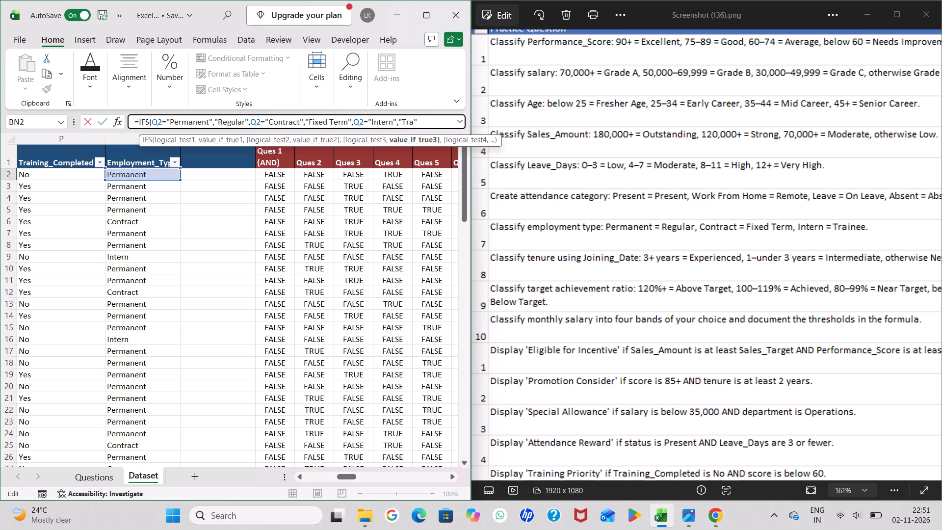
pyautogui.press('i')
pyautogui.write('nee')
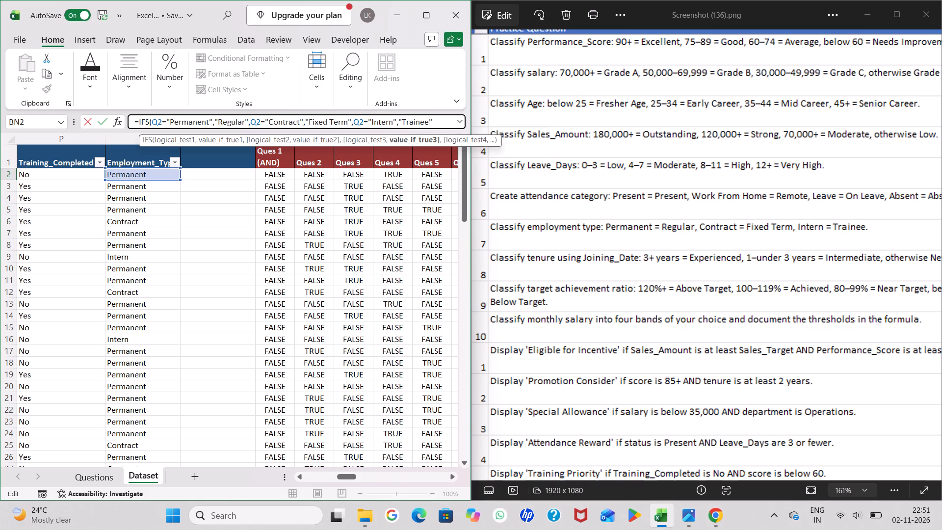
# Close and enter the question 7 IFS formula in BN2, and fill it down the Ques 7 column.
pyautogui.click(437, 122)
pyautogui.hotkey('shift', ')')
pyautogui.press('Return')
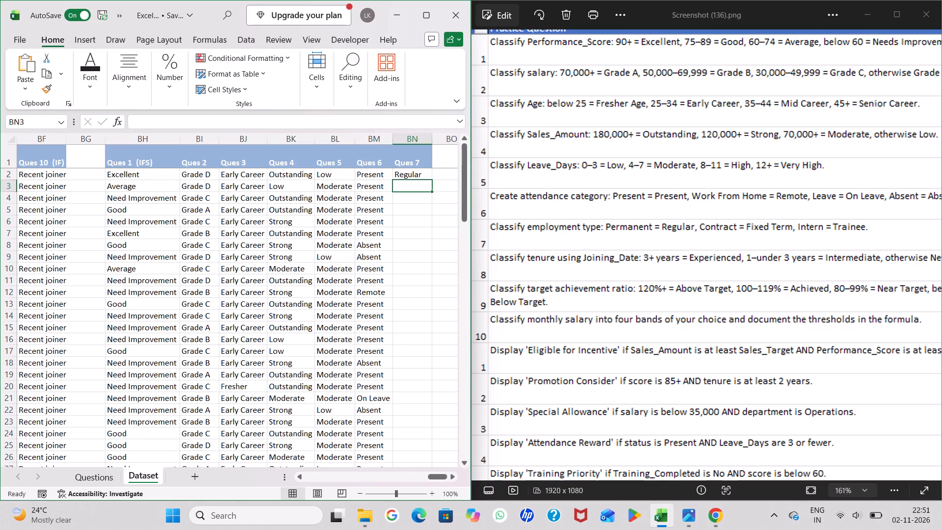
pyautogui.click(416, 175)
pyautogui.doubleClick(430, 179)
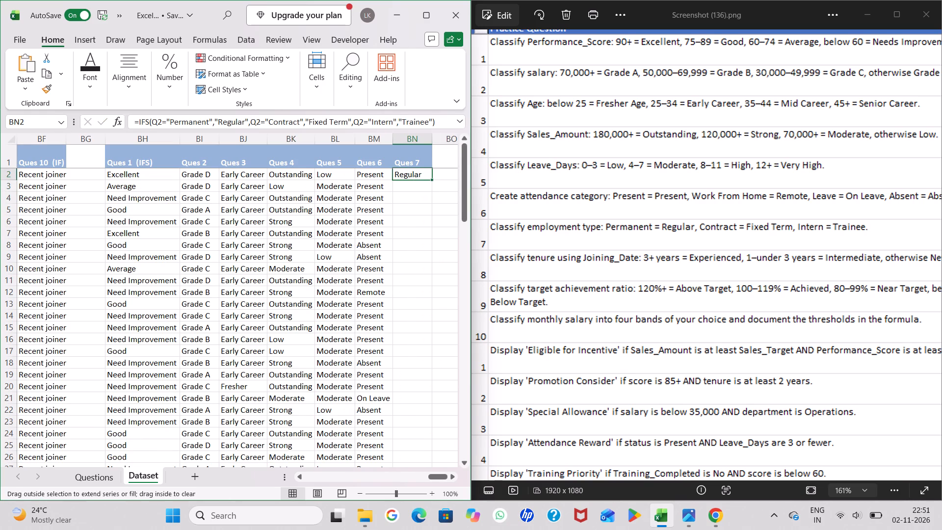
# Add the header "Ques 8" in cell BO1, beside Ques 7.
pyautogui.click(414, 157)
pyautogui.press('Right')
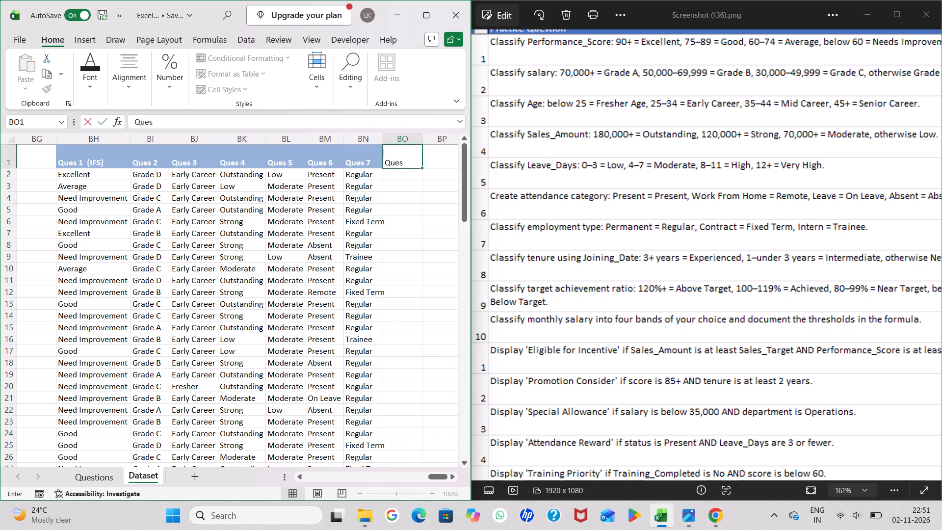
pyautogui.press('8')
pyautogui.press('Down')
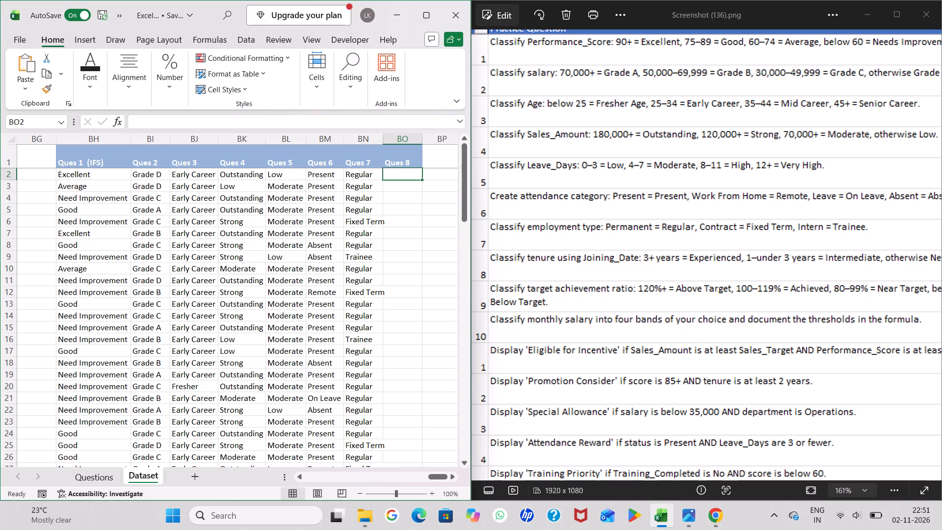
# Start an IFS formula in BO2 with a first condition testing Joining_Date cell F2>=3 and returning "Experienced".
pyautogui.press('=')
pyautogui.write('ifs')
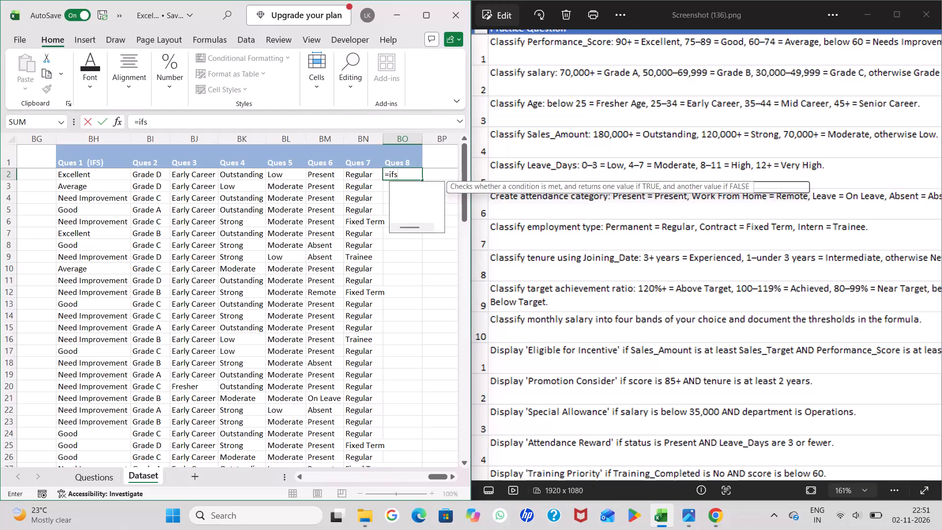
pyautogui.doubleClick(435, 189)
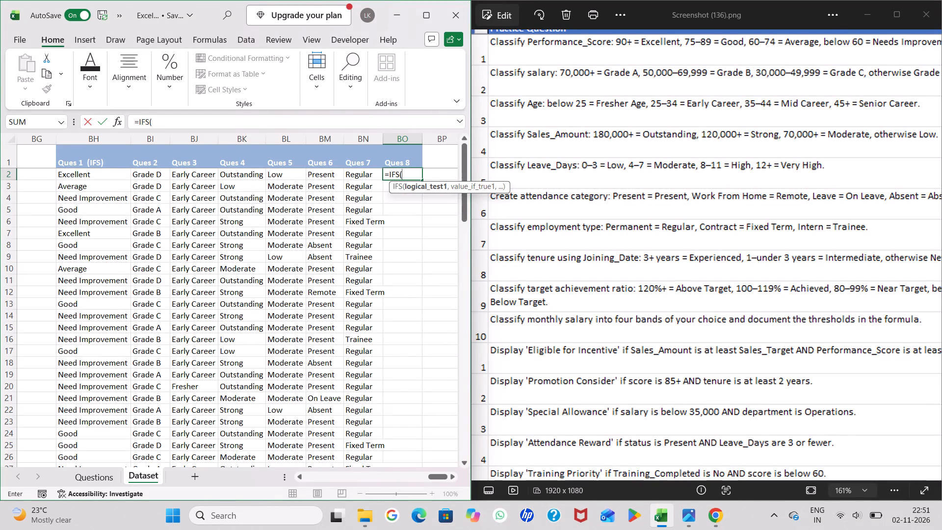
pyautogui.hscroll(6, 227, 227)
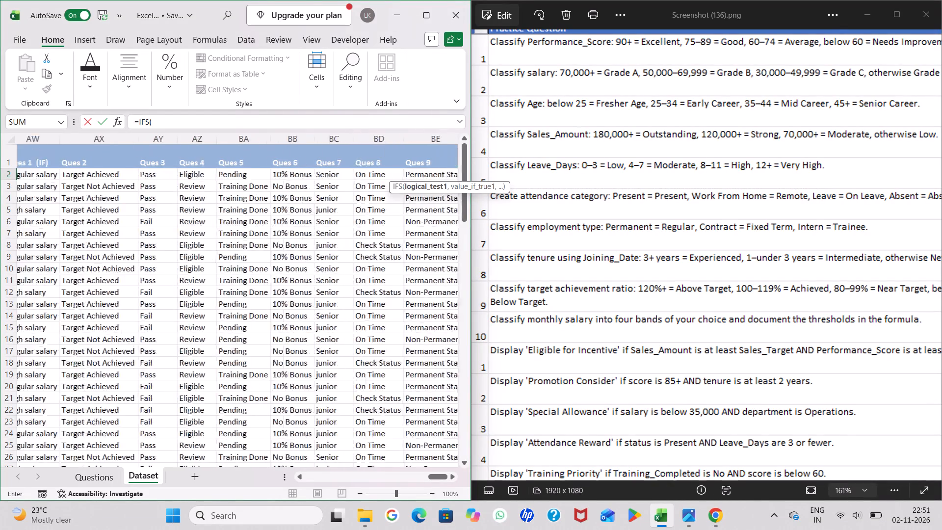
pyautogui.hscroll(17, 227, 227)
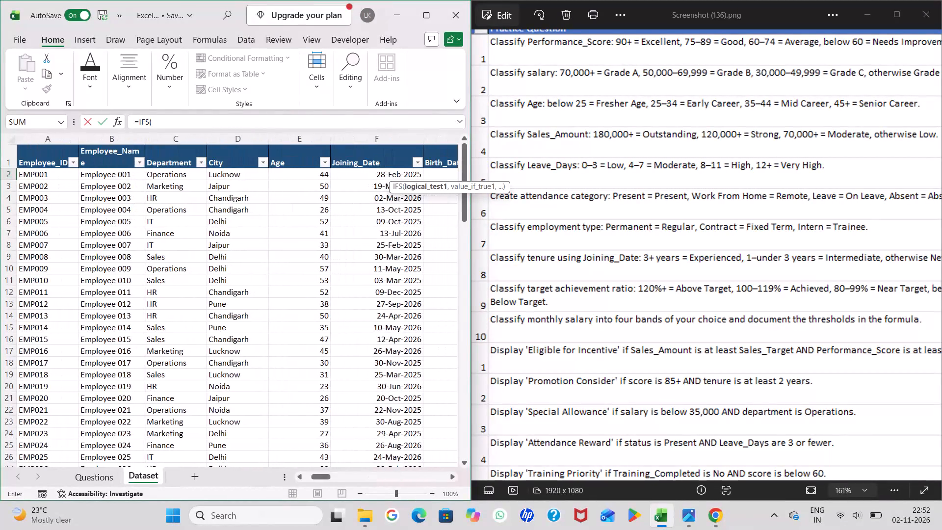
pyautogui.hscroll(-2, 227, 227)
pyautogui.click(250, 173)
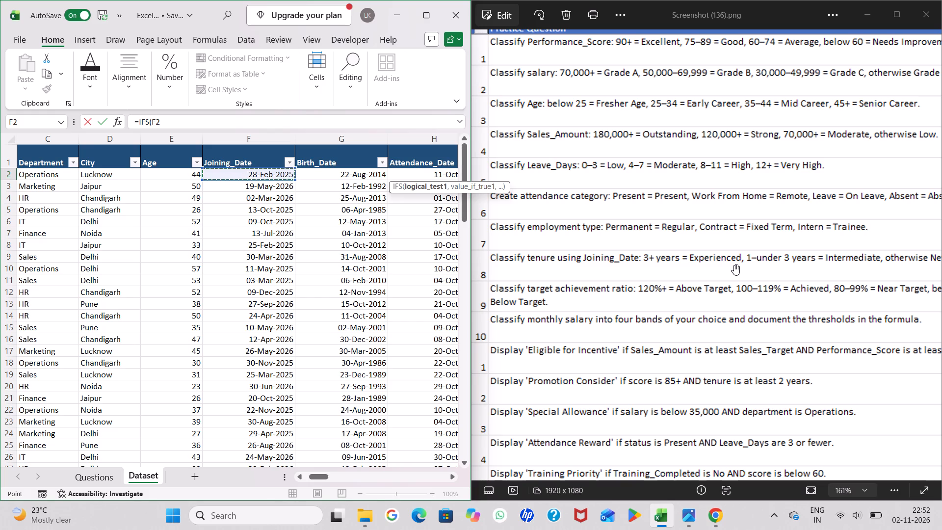
pyautogui.hotkey('shift', '>')
pyautogui.press('=')
pyautogui.press('3')
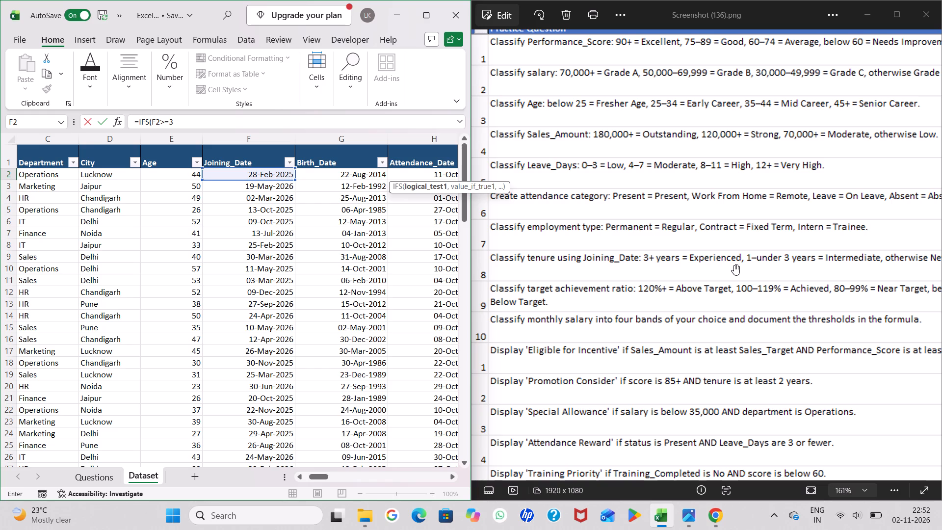
pyautogui.press(',')
pyautogui.write('""')
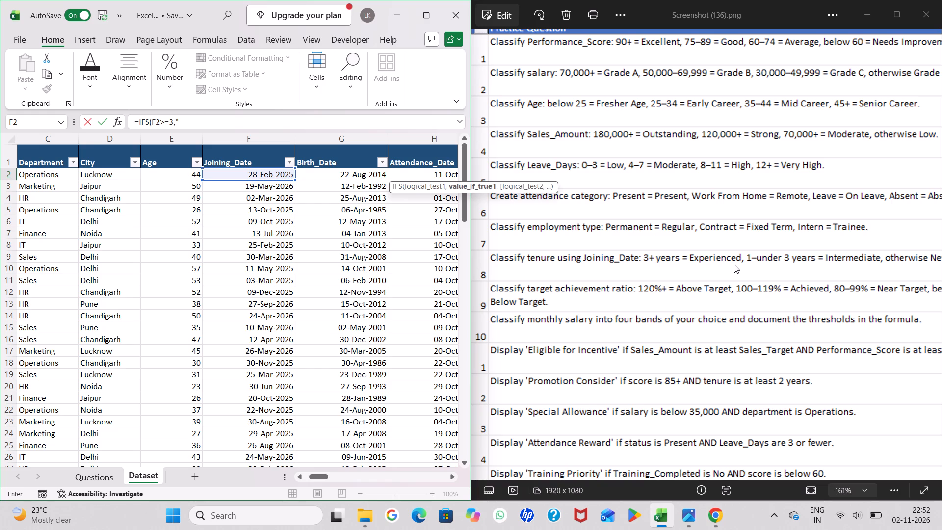
pyautogui.click(179, 122)
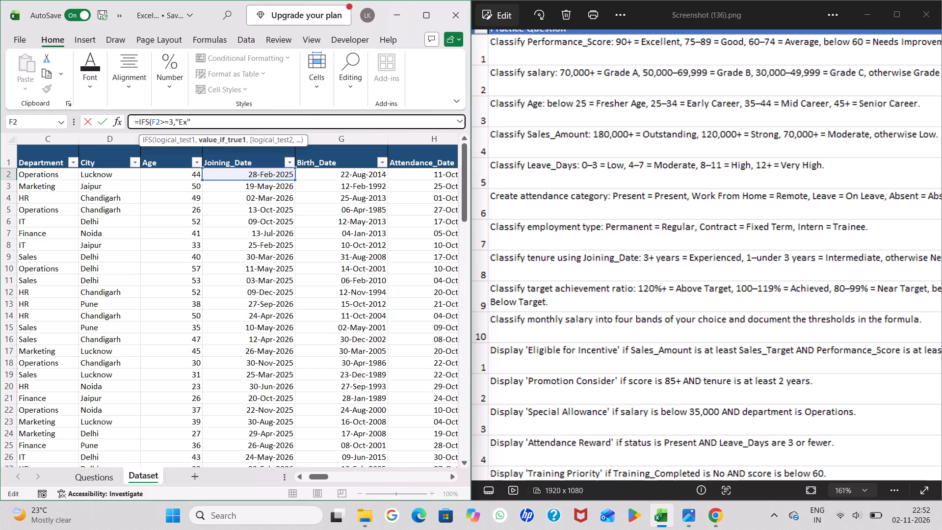
pyautogui.write('pe')
pyautogui.write('rien')
pyautogui.write('ced')
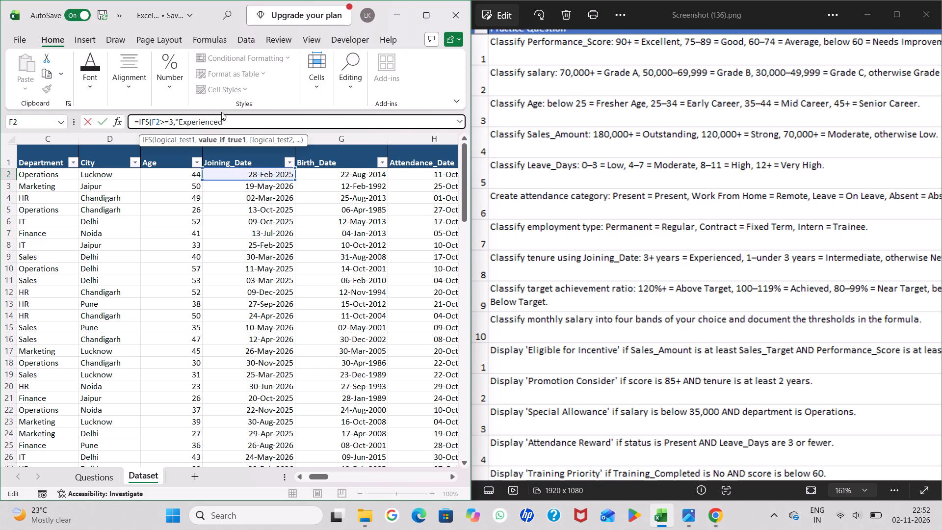
# Add the second condition to the BO2 IFS formula, testing F2<=3 and returning "Intermediate".
pyautogui.click(231, 121)
pyautogui.press(',')
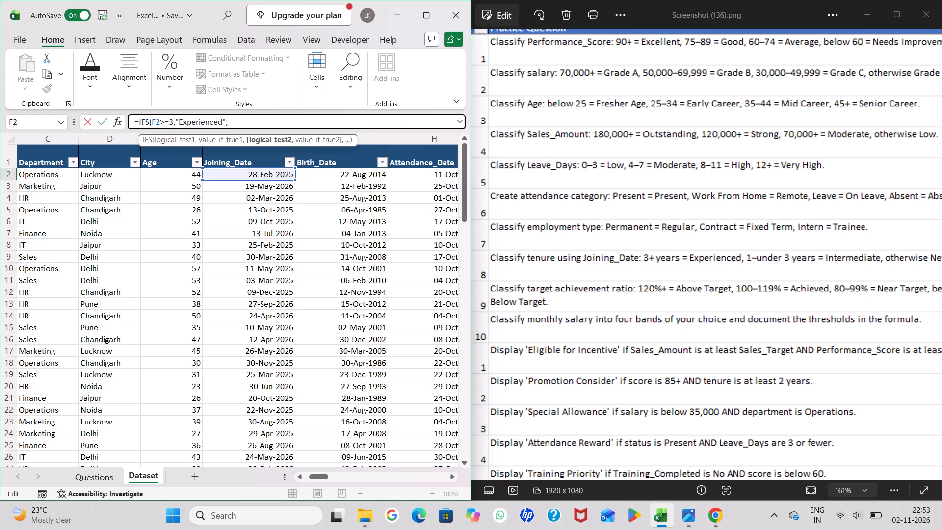
pyautogui.click(247, 177)
pyautogui.write('<=')
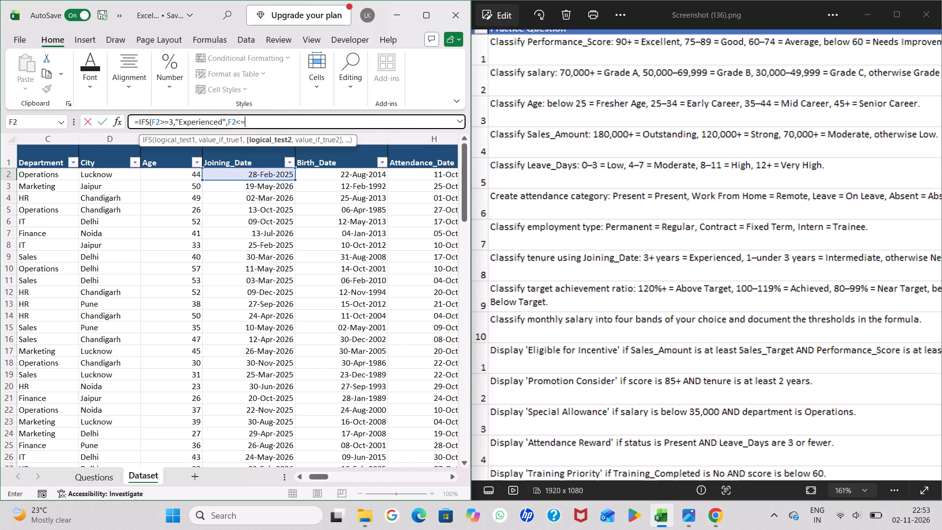
pyautogui.press('3')
pyautogui.write(',""')
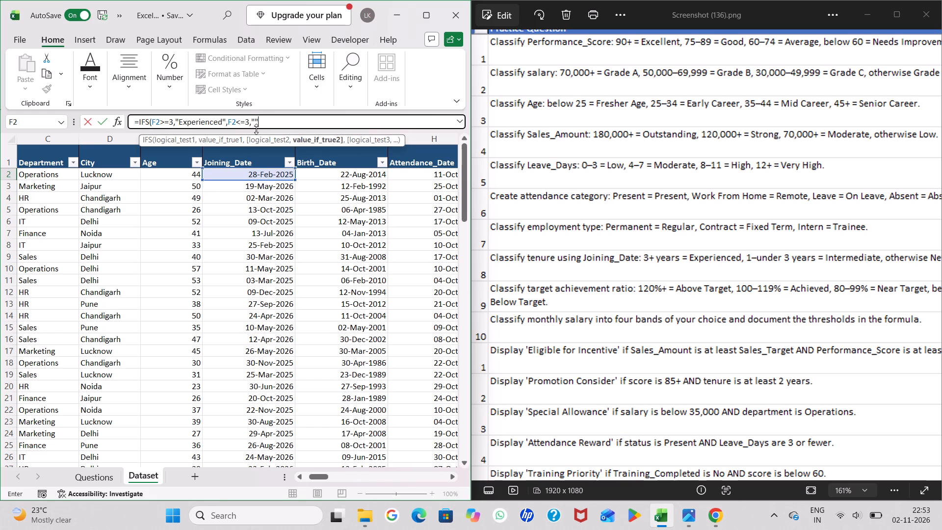
pyautogui.click(256, 121)
pyautogui.press('i')
pyautogui.press('n')
pyautogui.press('t')
pyautogui.write('er')
pyautogui.write('me')
pyautogui.write('diate')
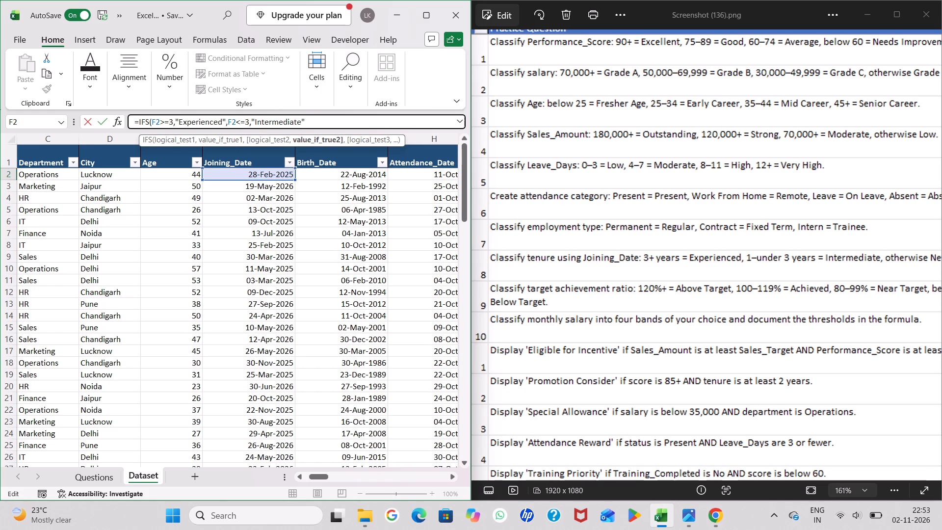
# Check question 8's otherwise case in the worksheet screenshot and try to enter the BO2 formula with "new" as its final argument.
pyautogui.click(306, 124)
pyautogui.press(',')
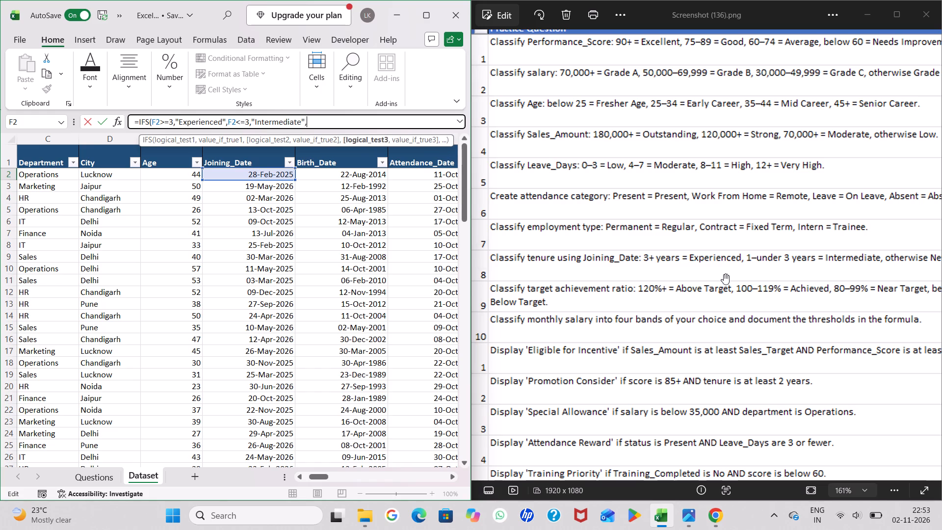
pyautogui.moveTo(724, 274); pyautogui.dragTo(700, 273)
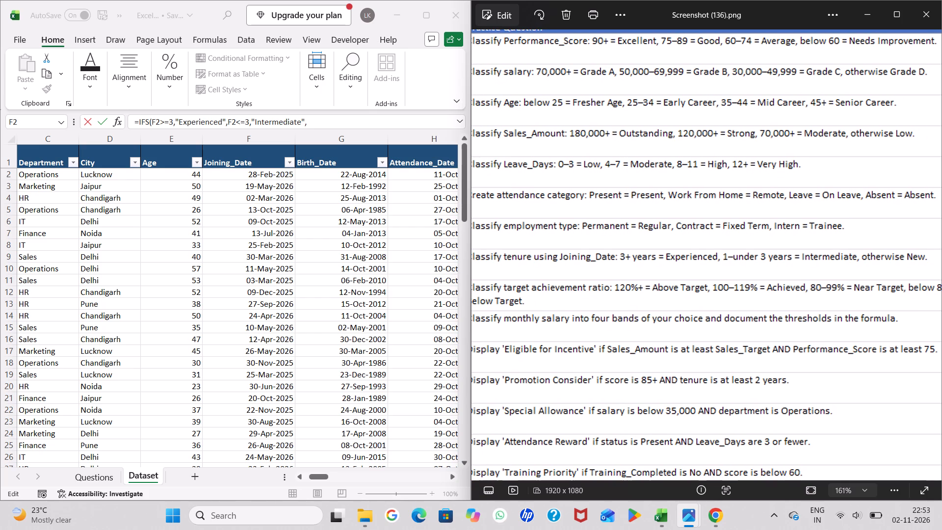
pyautogui.write('""')
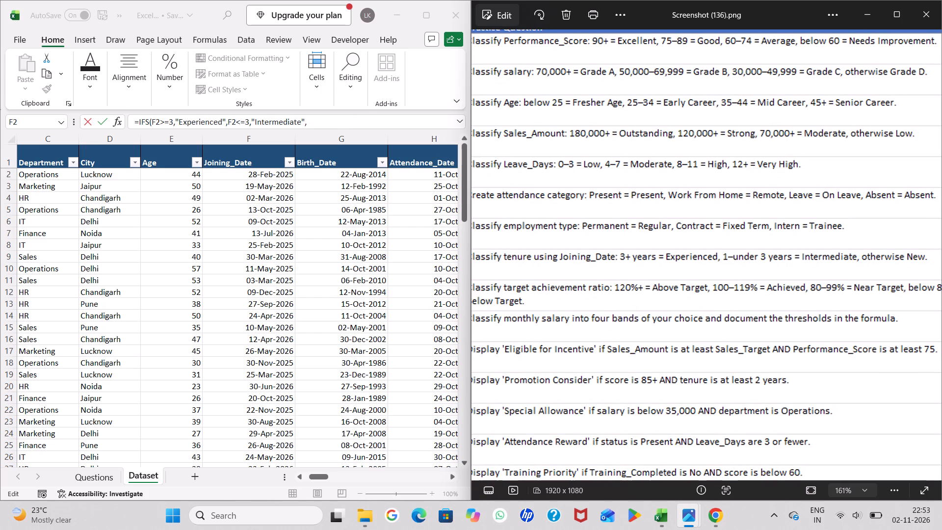
pyautogui.click(309, 123)
pyautogui.write('""')
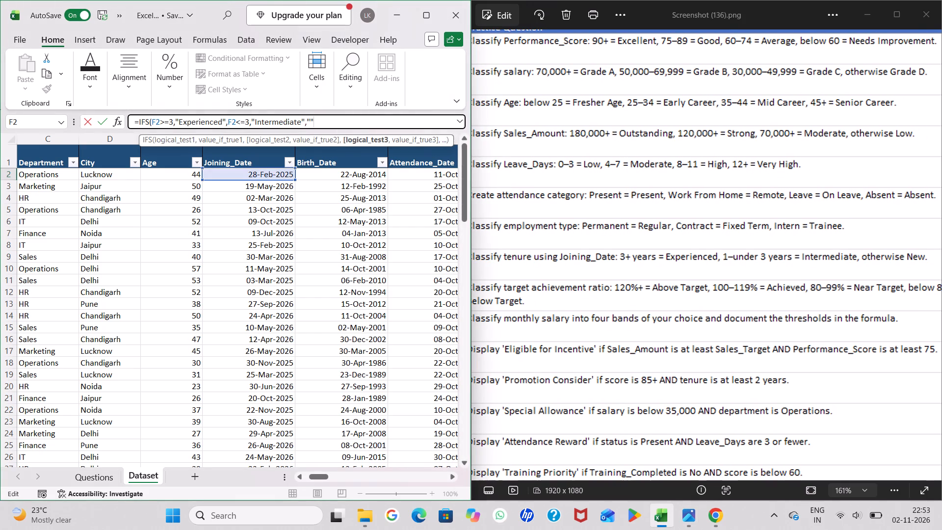
pyautogui.click(309, 123)
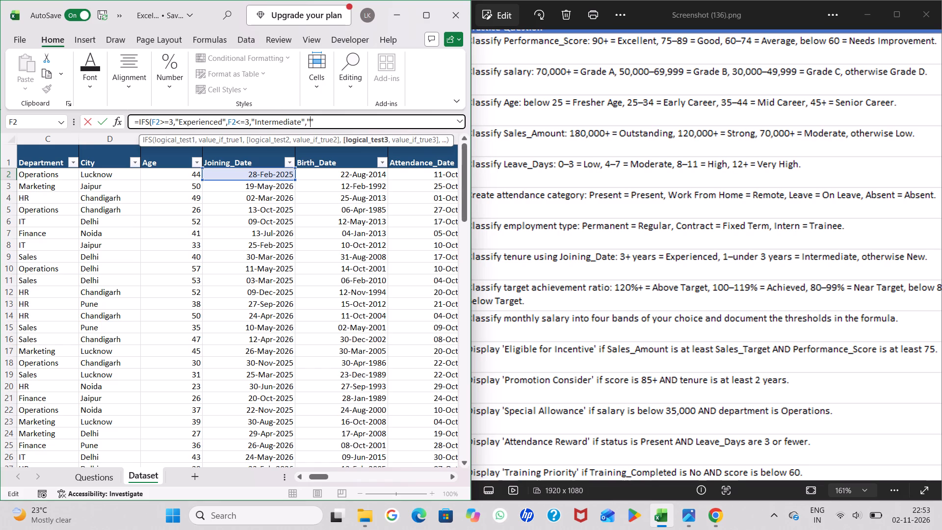
pyautogui.write('ne')
pyautogui.press('w')
pyautogui.click(334, 122)
pyautogui.hotkey('shift', ')')
pyautogui.press('Return')
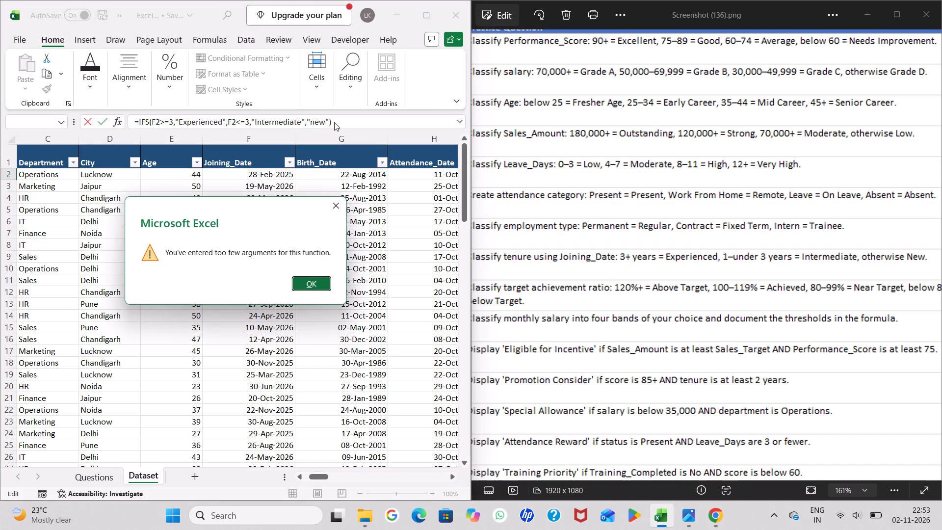
# Remove the final "new" argument from the BO2 IFS formula and enter it with only the Experienced and Intermediate conditions.
pyautogui.click(314, 285)
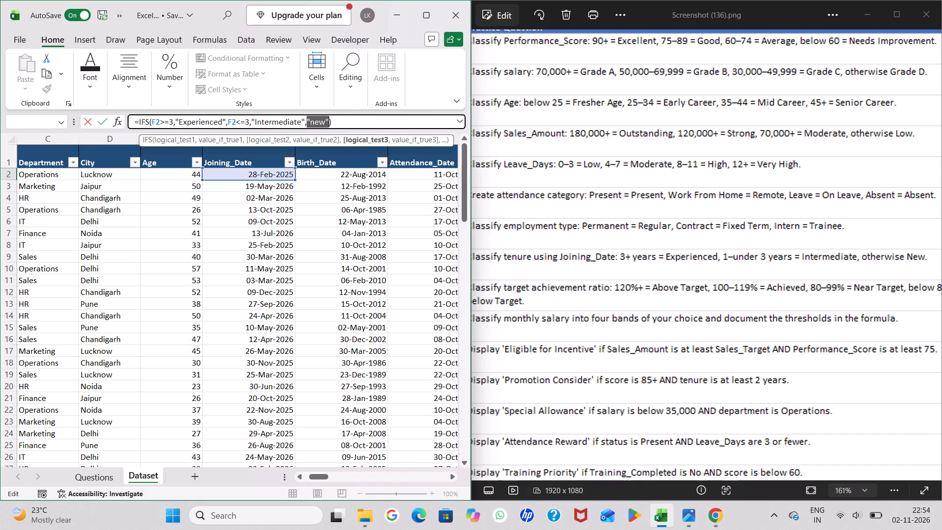
pyautogui.click(305, 122)
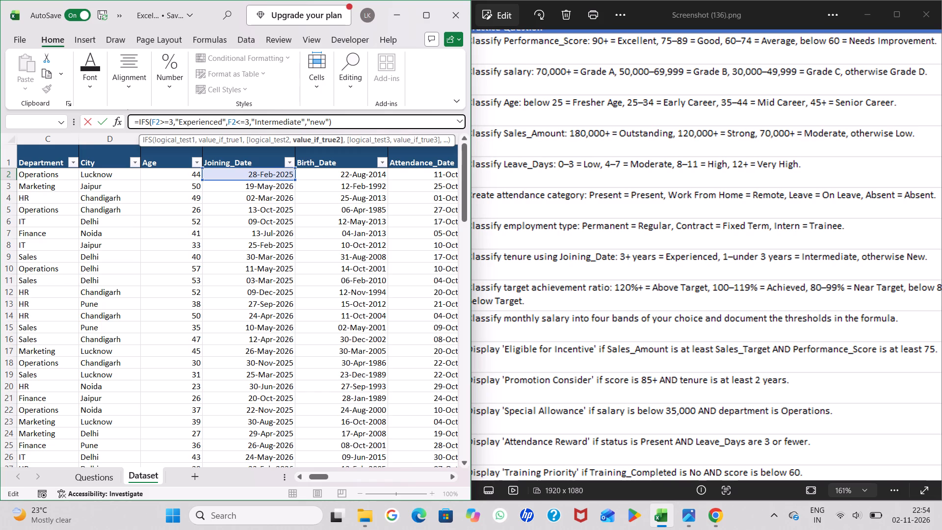
pyautogui.click(305, 122)
pyautogui.moveTo(305, 122); pyautogui.dragTo(323, 126)
pyautogui.click(323, 126)
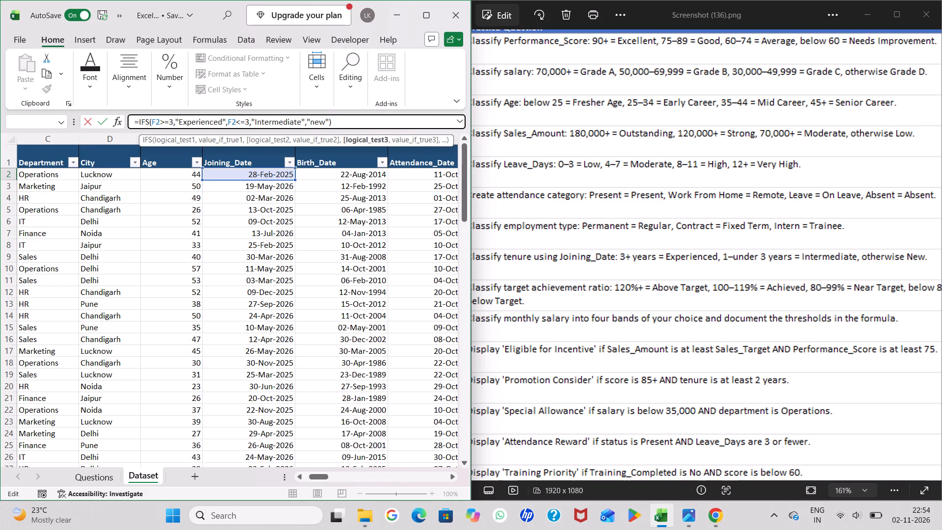
pyautogui.moveTo(328, 121); pyautogui.dragTo(306, 119)
pyautogui.moveTo(306, 119); pyautogui.dragTo(307, 121)
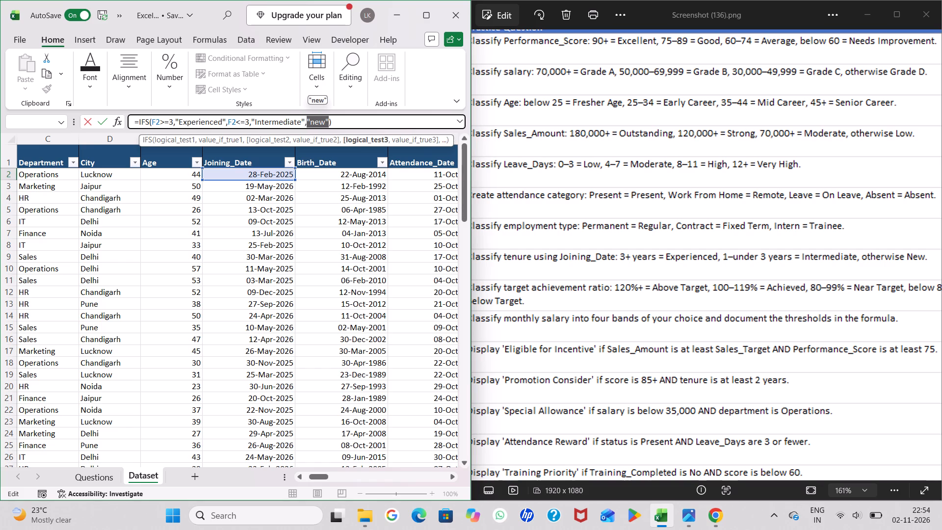
pyautogui.click(307, 121)
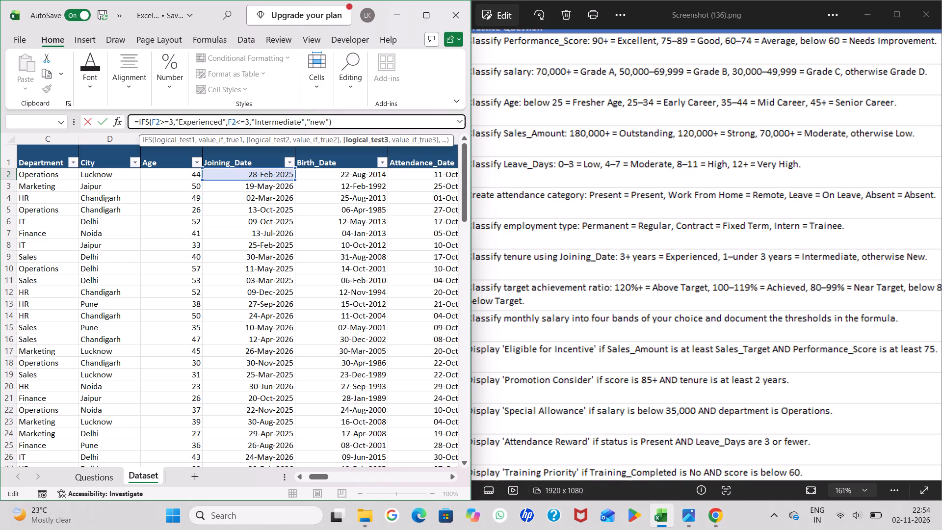
pyautogui.moveTo(303, 123); pyautogui.dragTo(329, 127)
pyautogui.press('BackSpace')
pyautogui.press('Return')
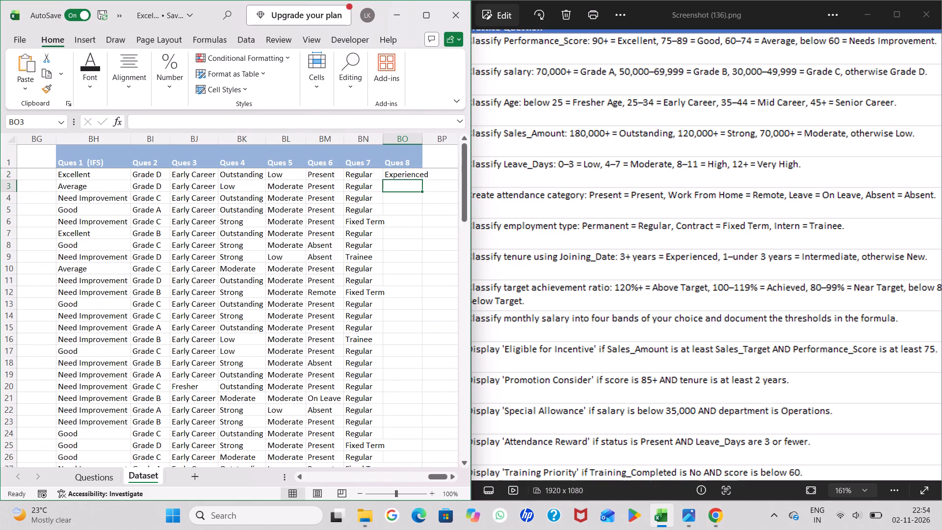
# Fit the width of the Ques 8 column BO to its contents.
pyautogui.doubleClick(423, 152)
pyautogui.doubleClick(421, 139)
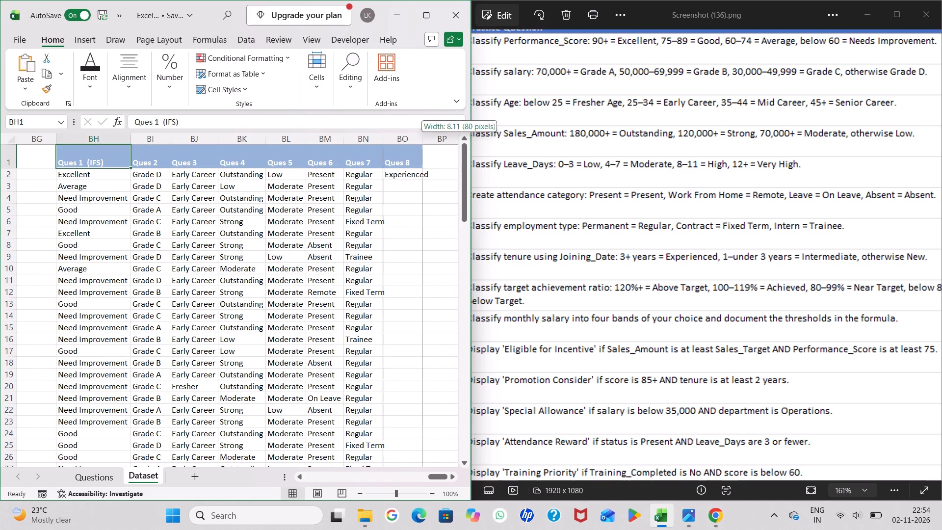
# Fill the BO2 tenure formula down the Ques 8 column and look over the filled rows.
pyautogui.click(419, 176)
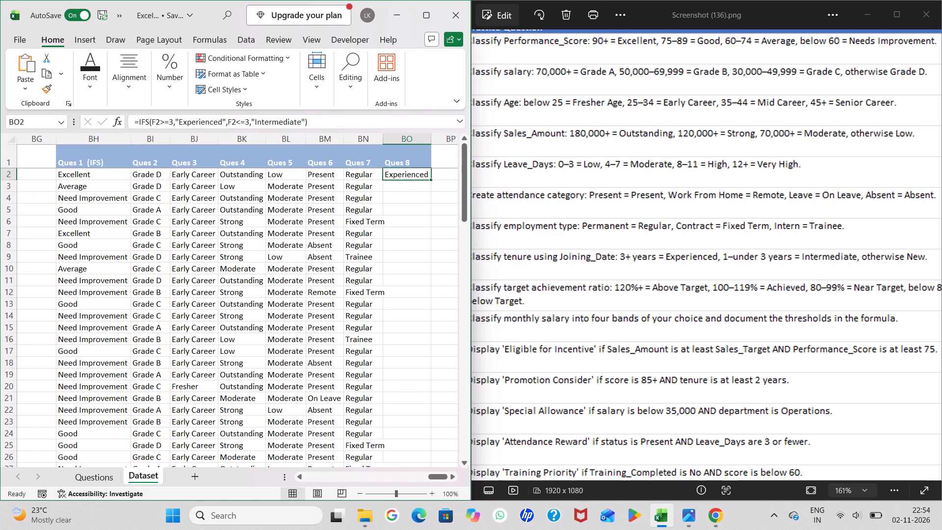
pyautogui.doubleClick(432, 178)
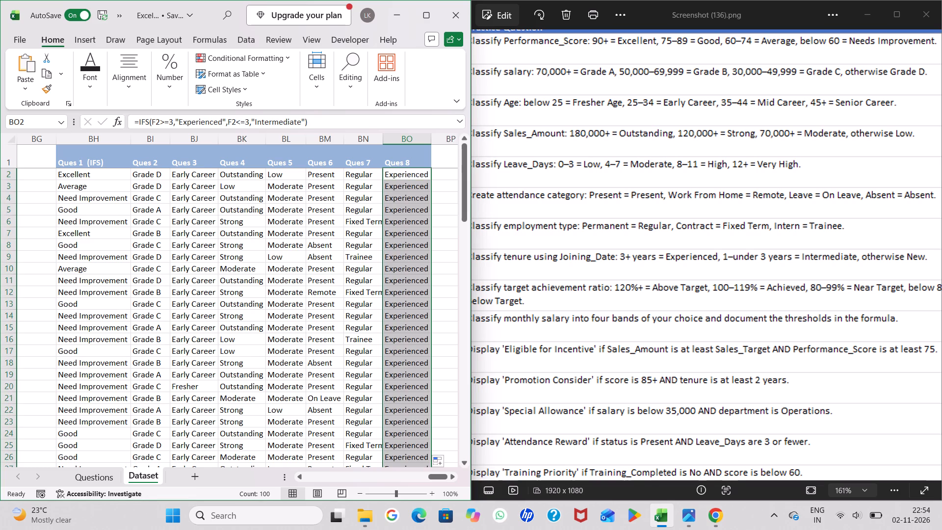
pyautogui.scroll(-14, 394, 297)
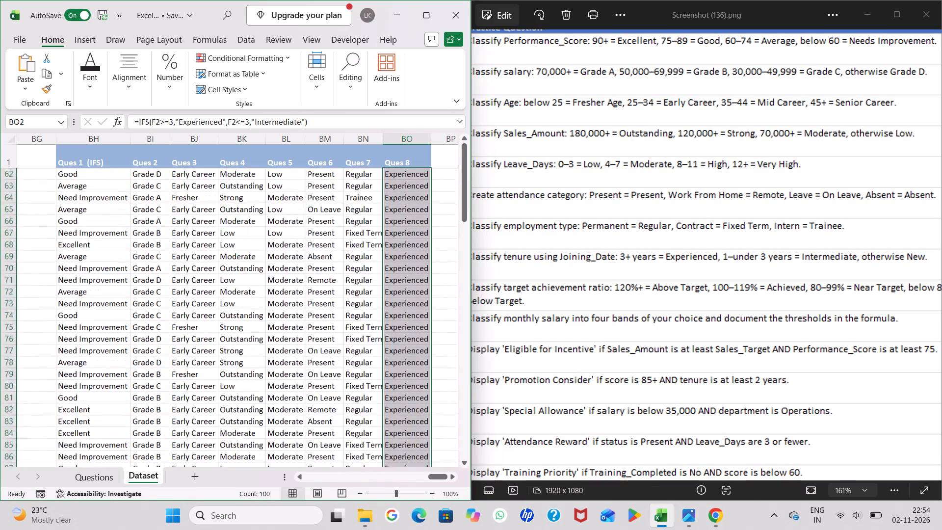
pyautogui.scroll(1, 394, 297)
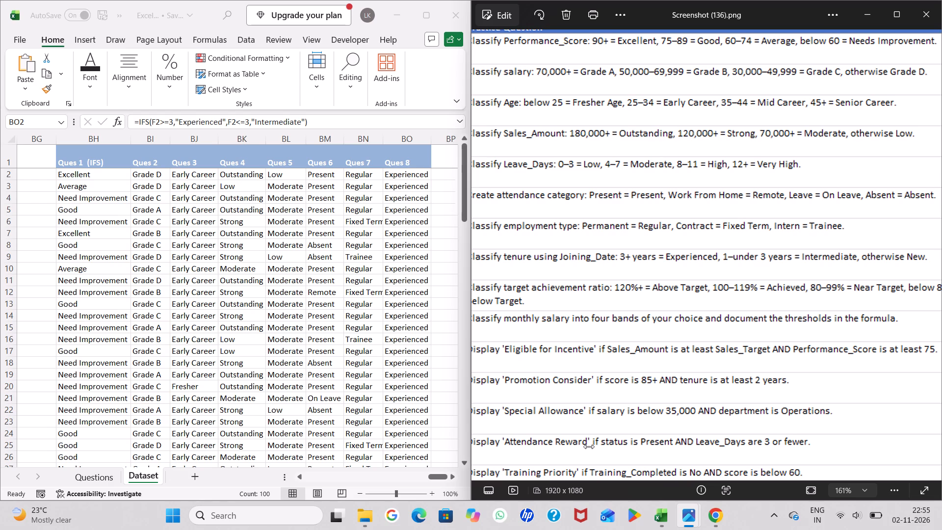
pyautogui.moveTo(663, 318); pyautogui.dragTo(671, 319)
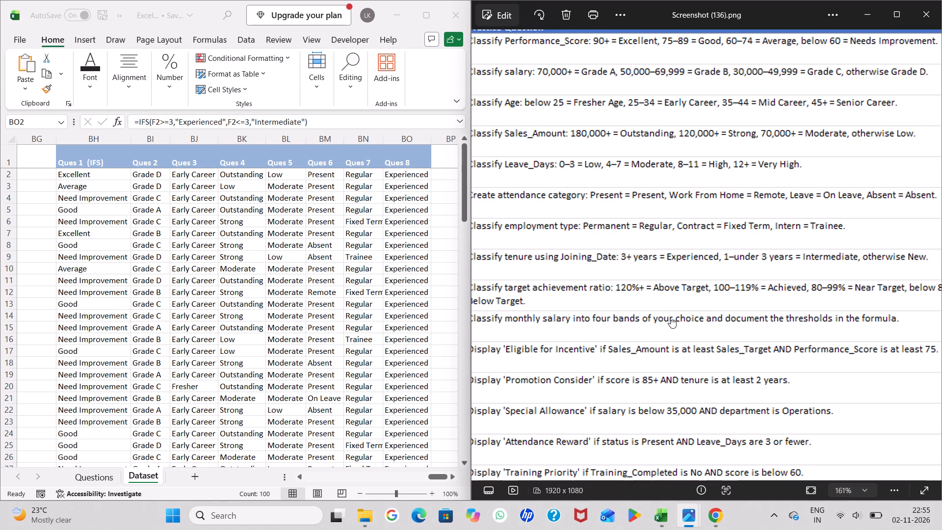
pyautogui.moveTo(671, 319); pyautogui.dragTo(810, 305)
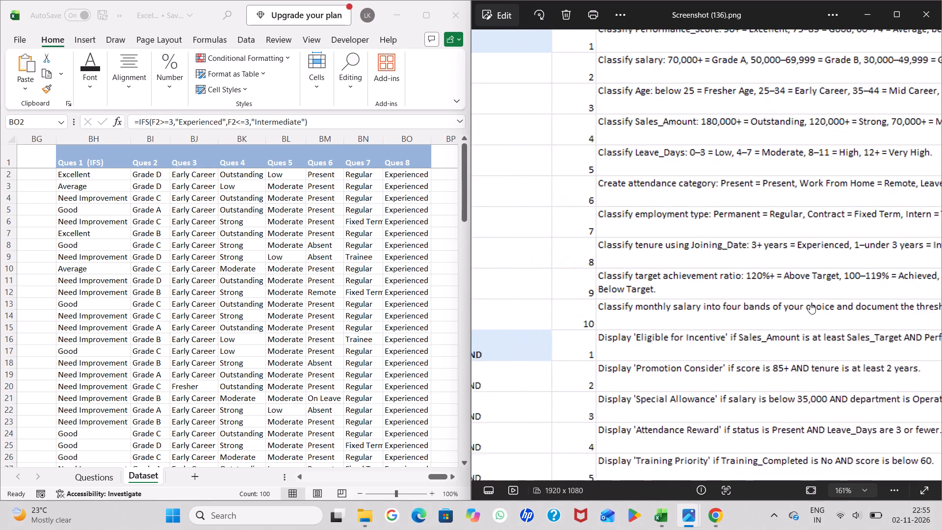
pyautogui.moveTo(810, 305); pyautogui.dragTo(795, 313)
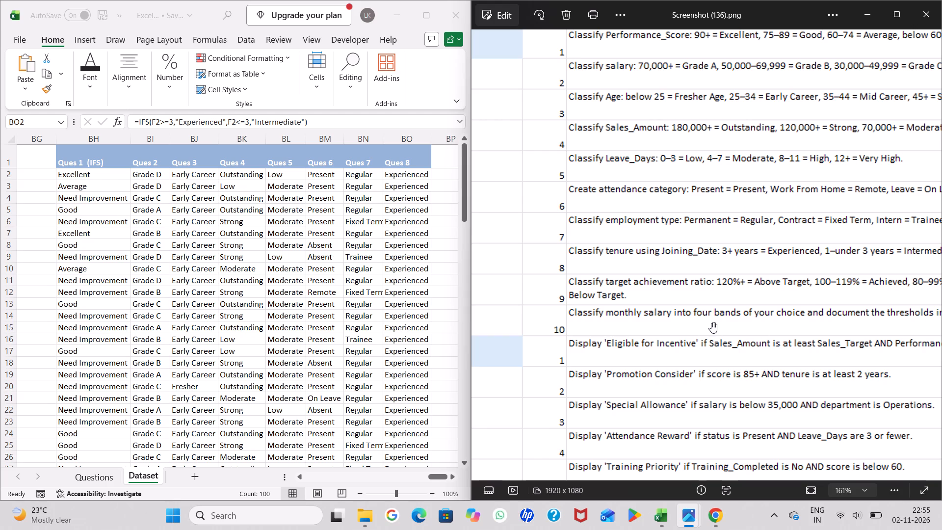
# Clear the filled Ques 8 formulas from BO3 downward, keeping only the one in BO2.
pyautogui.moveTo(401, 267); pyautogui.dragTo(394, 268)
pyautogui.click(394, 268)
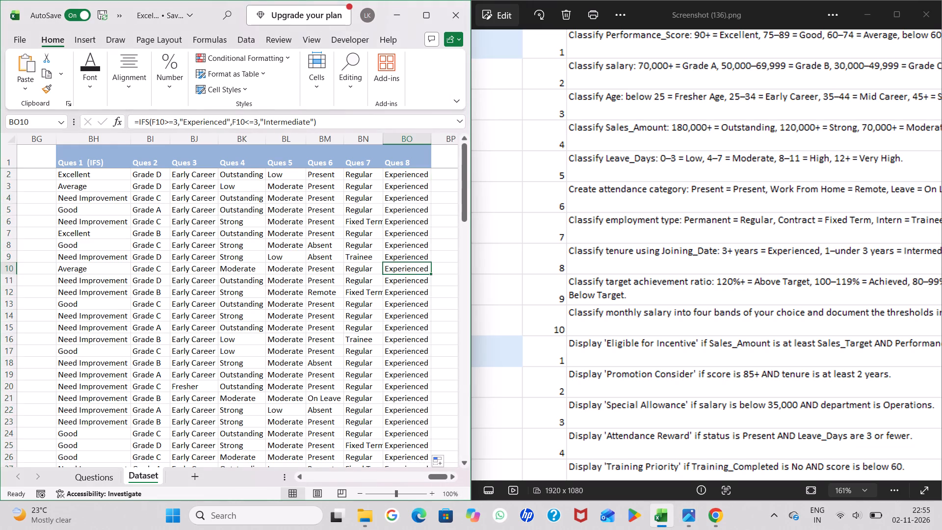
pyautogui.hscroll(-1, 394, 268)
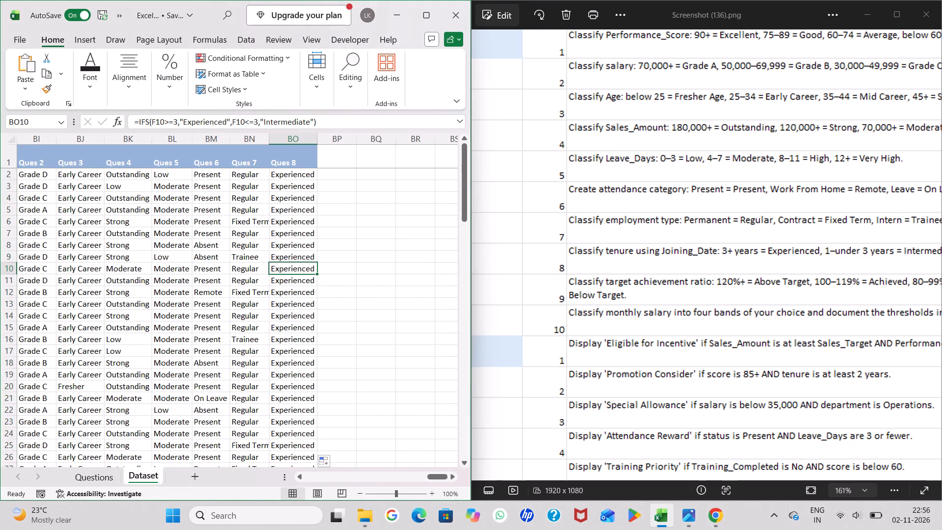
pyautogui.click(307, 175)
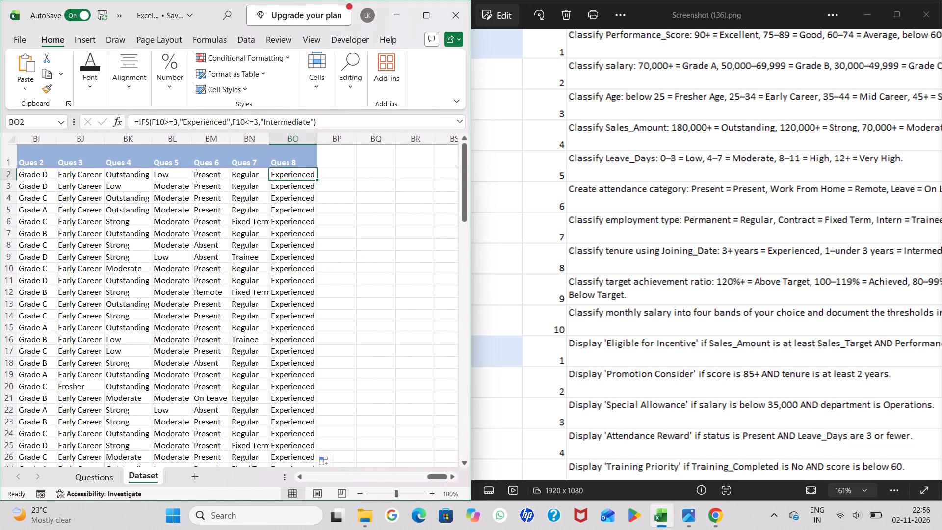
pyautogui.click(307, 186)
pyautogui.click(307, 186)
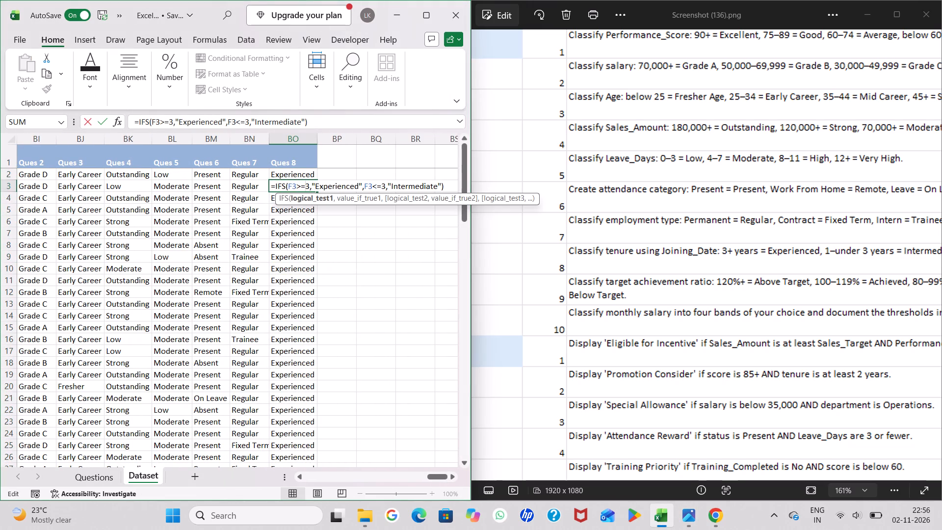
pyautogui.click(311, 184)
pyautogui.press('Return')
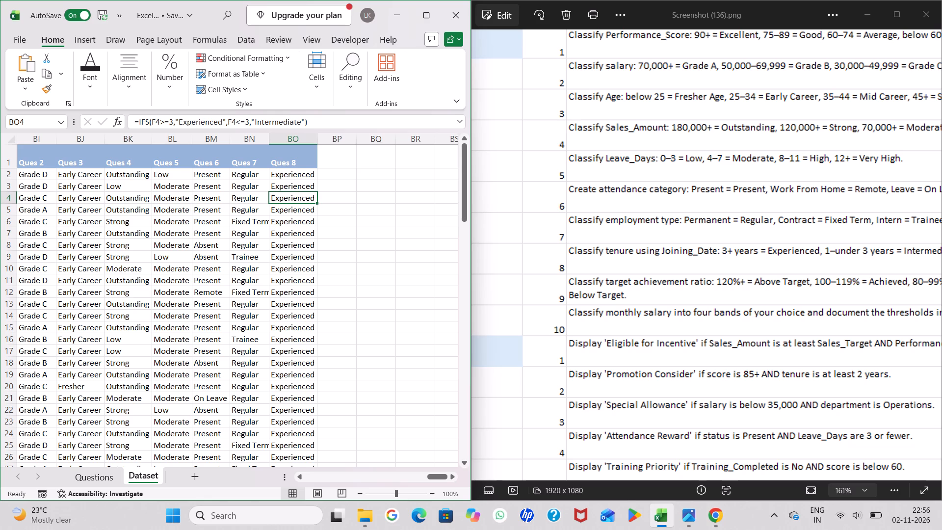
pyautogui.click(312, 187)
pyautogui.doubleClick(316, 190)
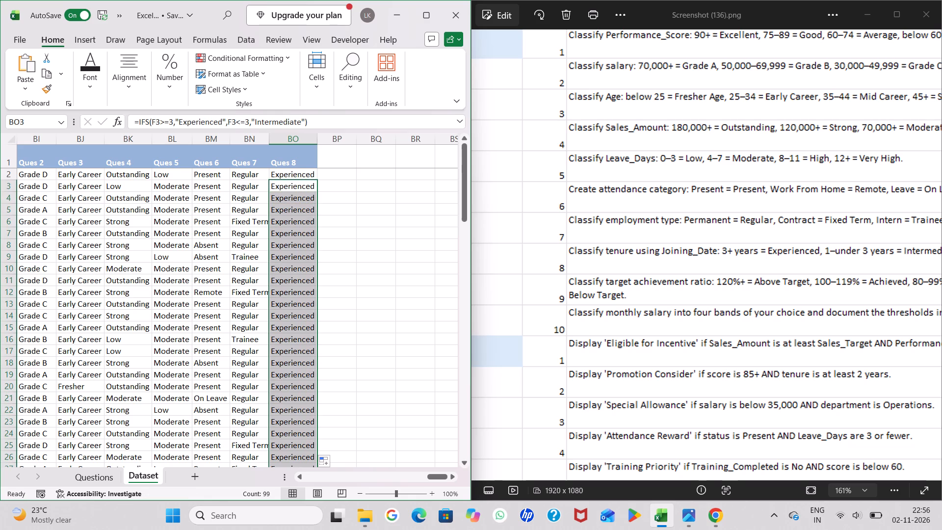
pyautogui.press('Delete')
# Add the header "Ques 9" in cell BP1 beside Ques 8, and fit the width of column BN to its contents.
pyautogui.click(310, 157)
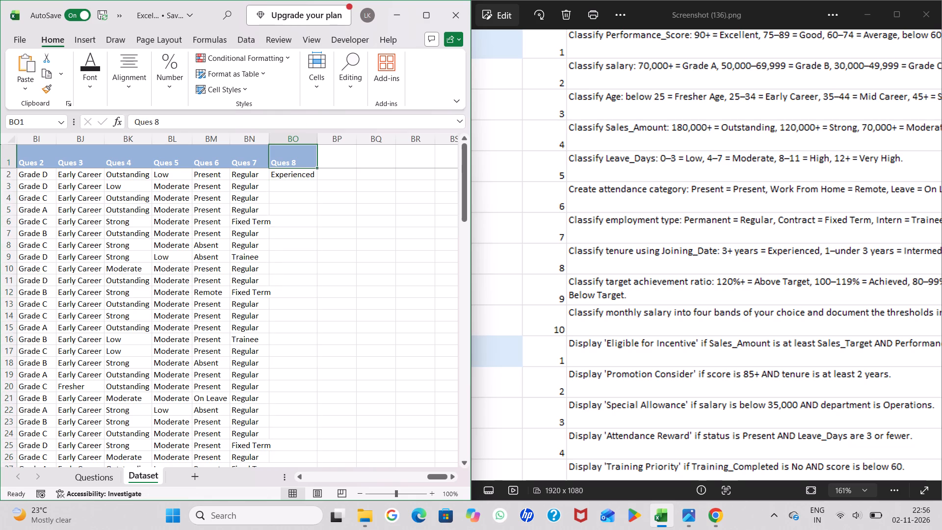
pyautogui.press('Right')
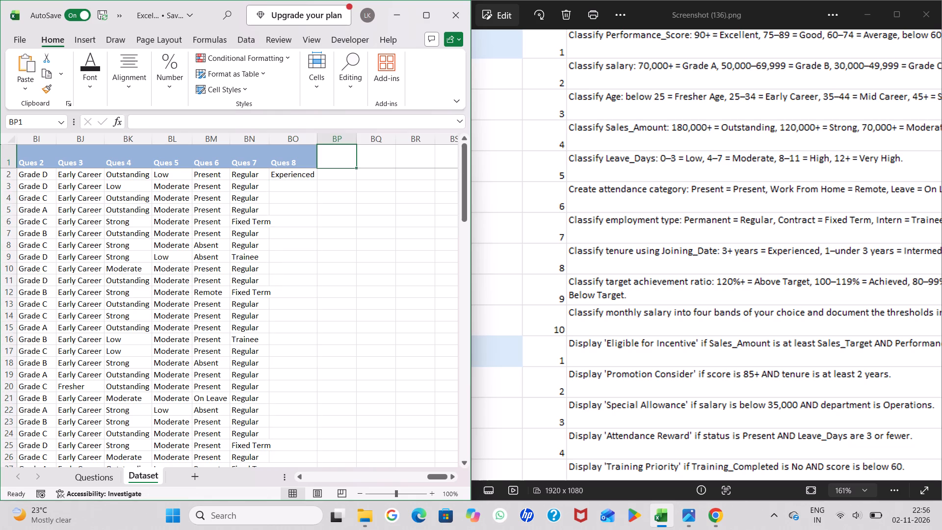
pyautogui.doubleClick(270, 135)
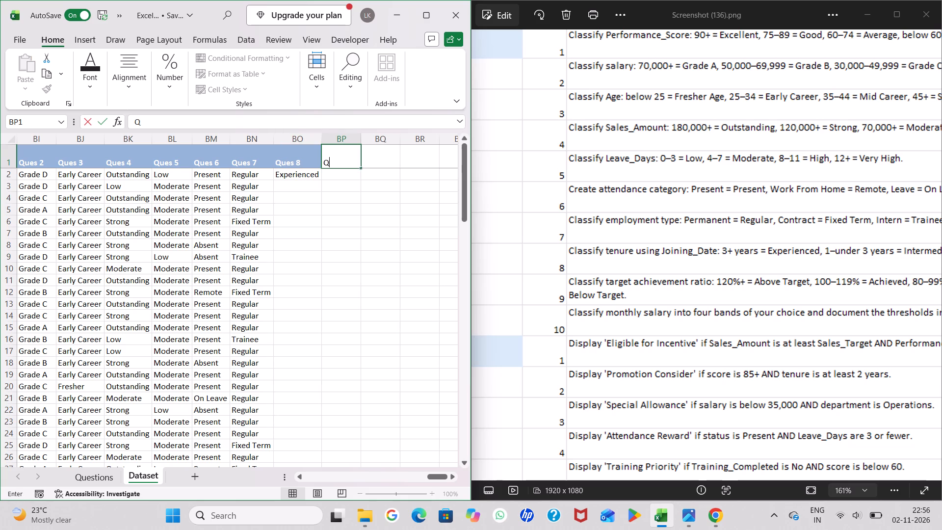
pyautogui.write('ues 9')
pyautogui.press('Down')
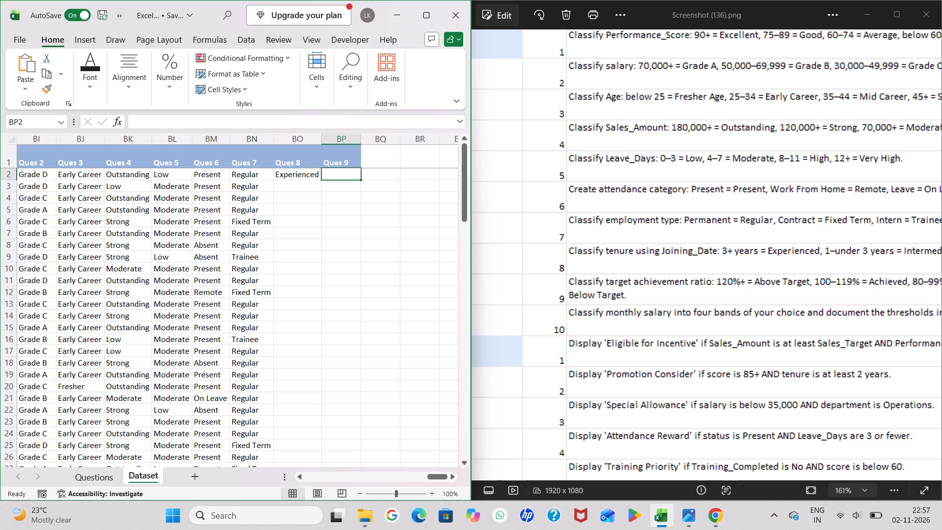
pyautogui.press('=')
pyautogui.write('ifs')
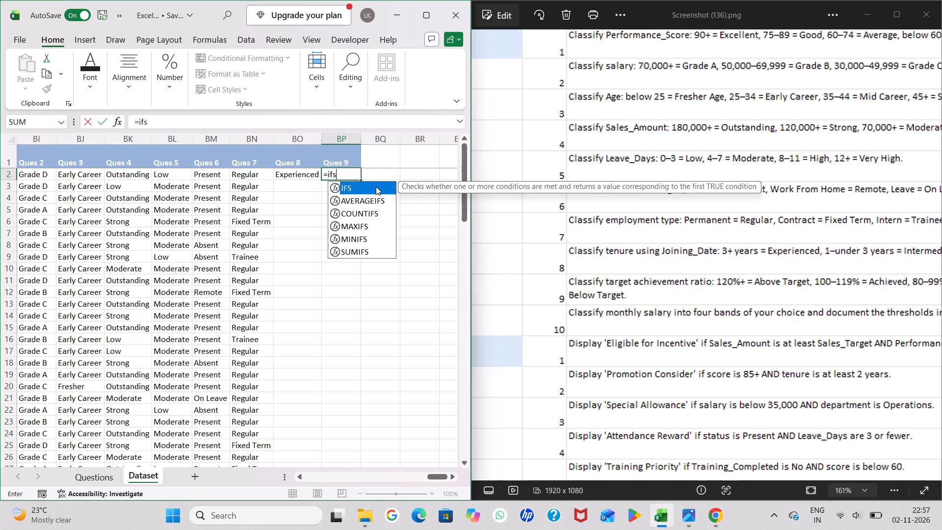
pyautogui.doubleClick(376, 186)
pyautogui.hscroll(12, 179, 238)
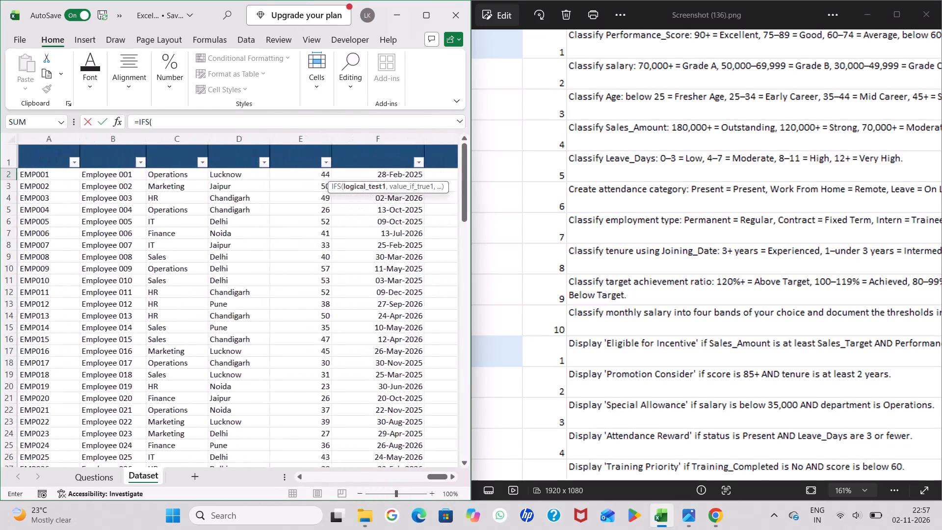
pyautogui.hscroll(-4, 179, 238)
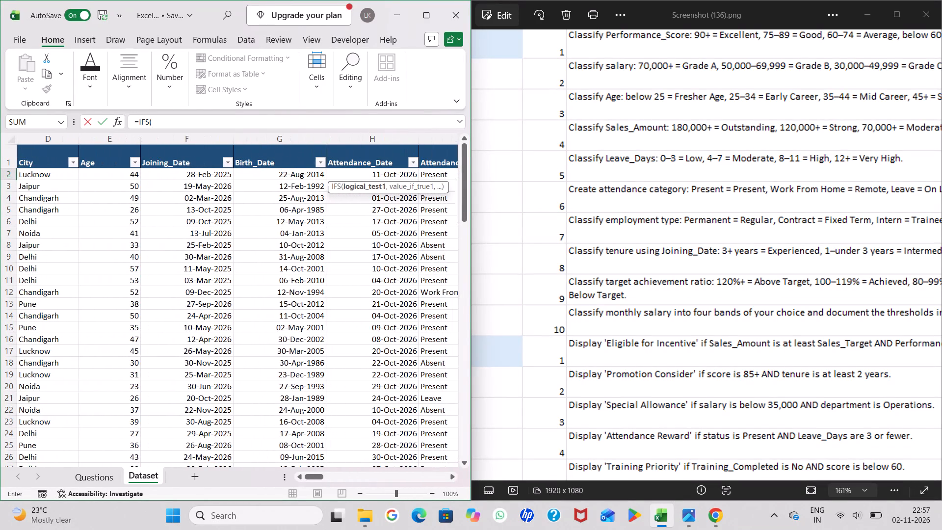
pyautogui.hscroll(-4, 179, 238)
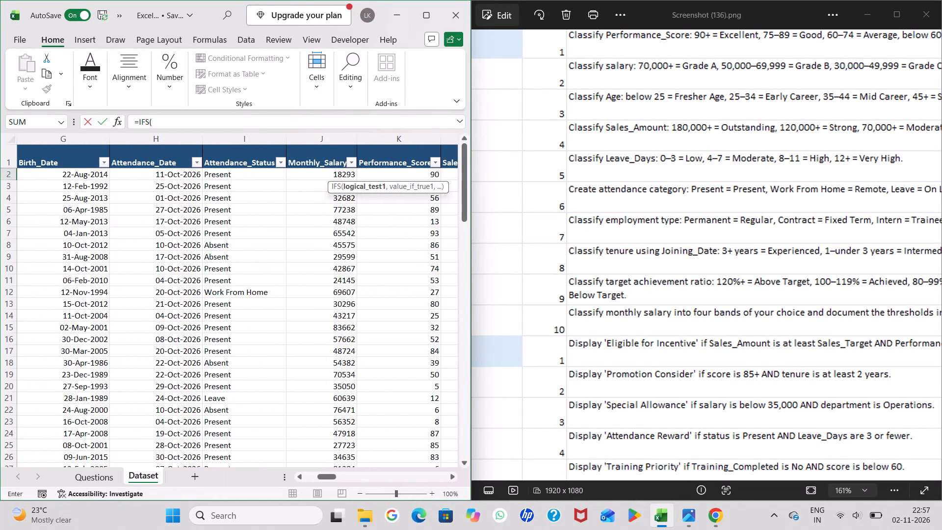
pyautogui.hscroll(-4, 177, 238)
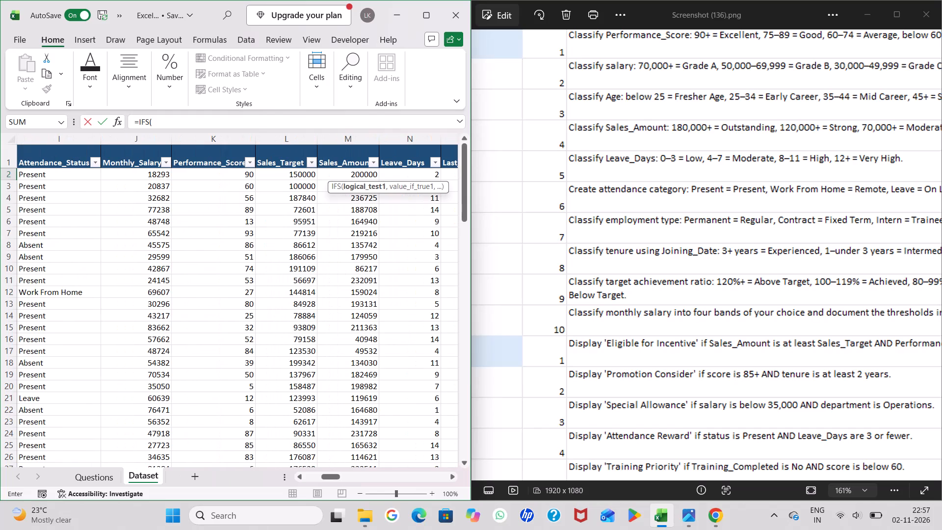
pyautogui.scroll(1, 177, 238)
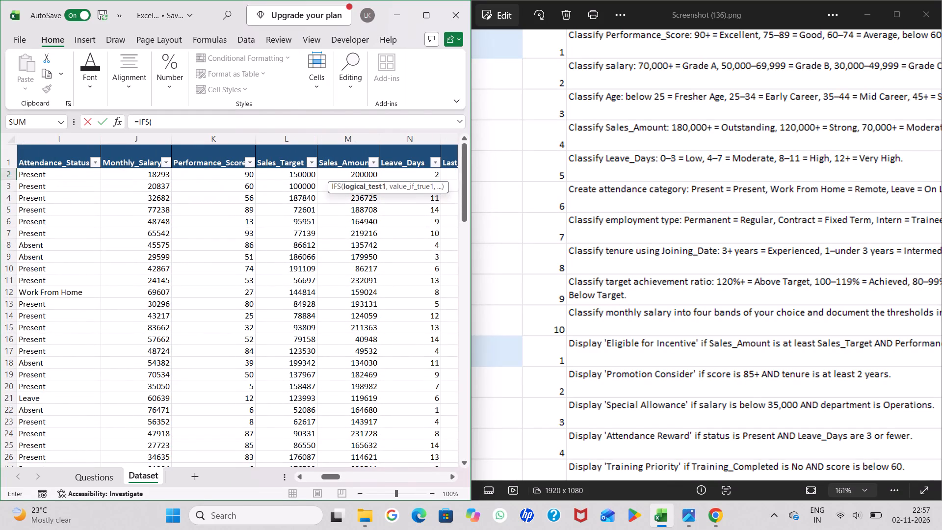
pyautogui.click(285, 173)
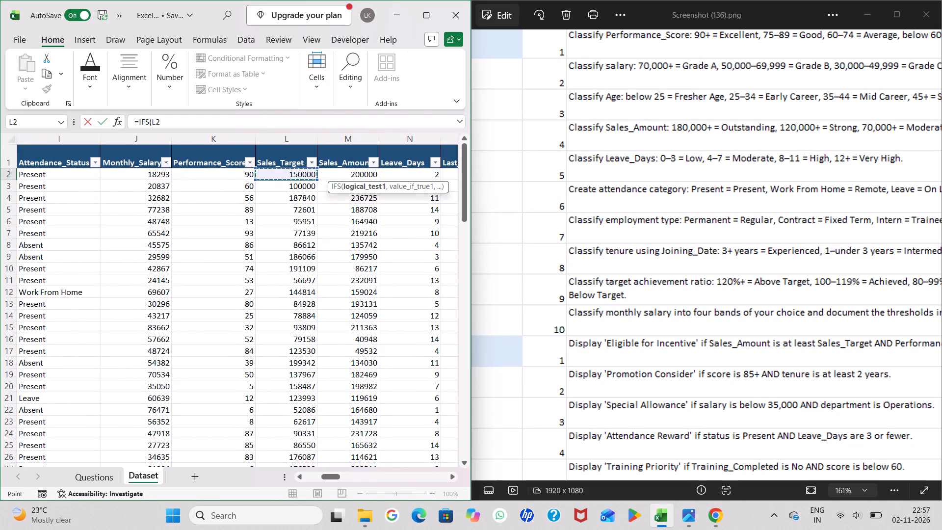
pyautogui.write('>=')
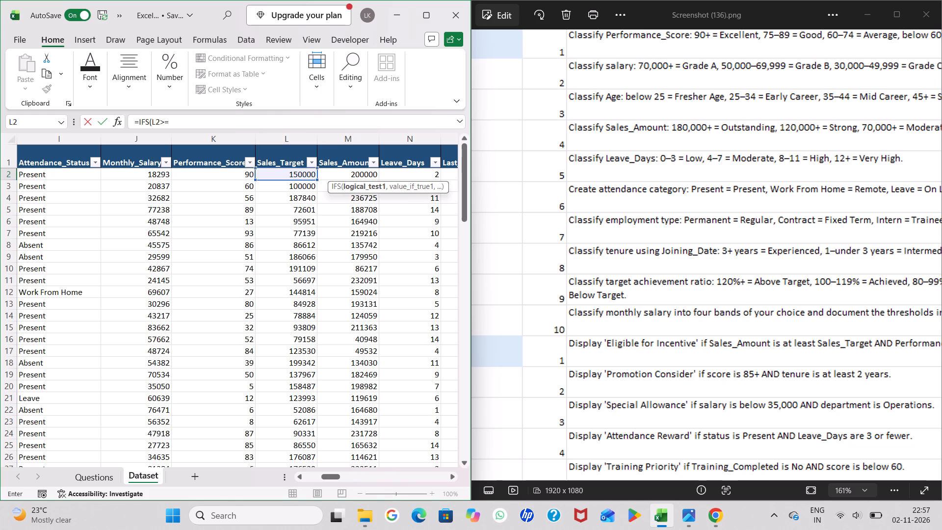
pyautogui.write('120')
pyautogui.hotkey('shift', '%')
# Append the text result "Above Target" directly after 120% in the BP2 formula, followed by a comma.
pyautogui.write('<""')
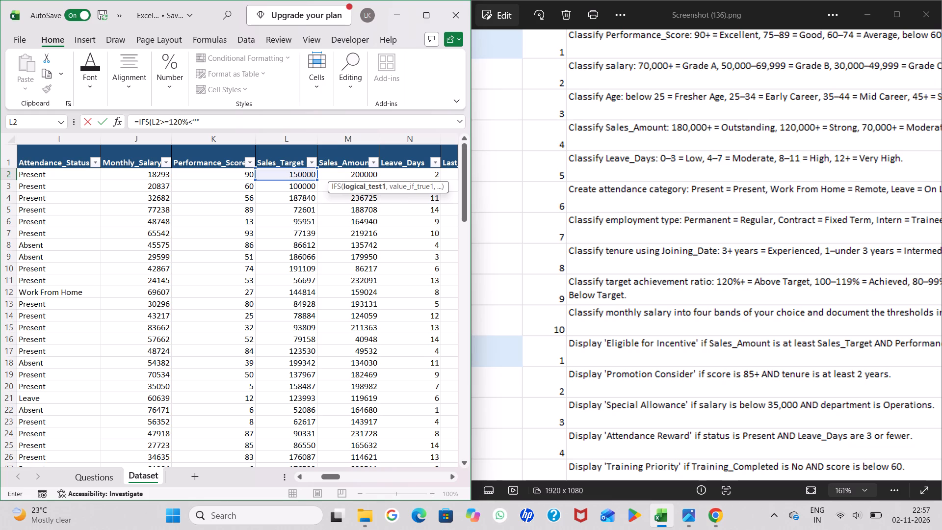
pyautogui.click(193, 123)
pyautogui.press('BackSpace')
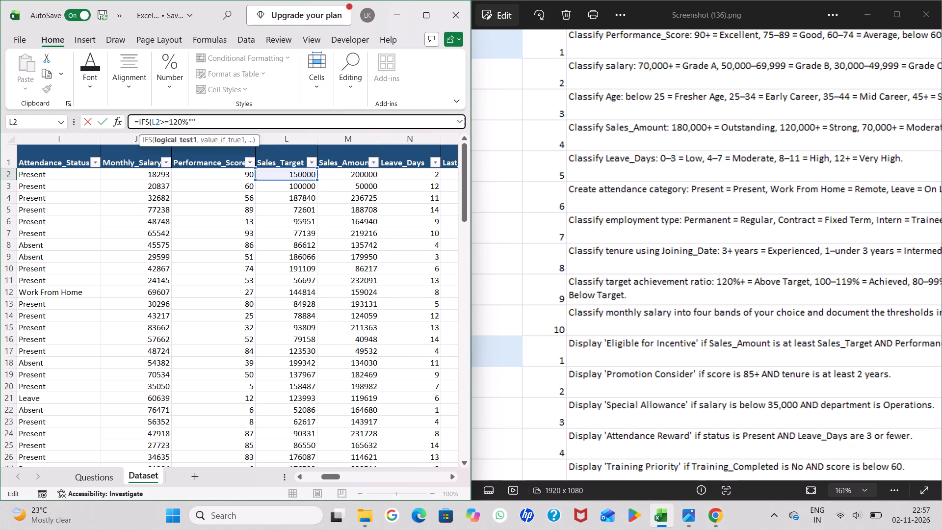
pyautogui.click(192, 123)
pyautogui.press('b')
pyautogui.write('ove')
pyautogui.press('space')
pyautogui.click(246, 121)
pyautogui.press(',')
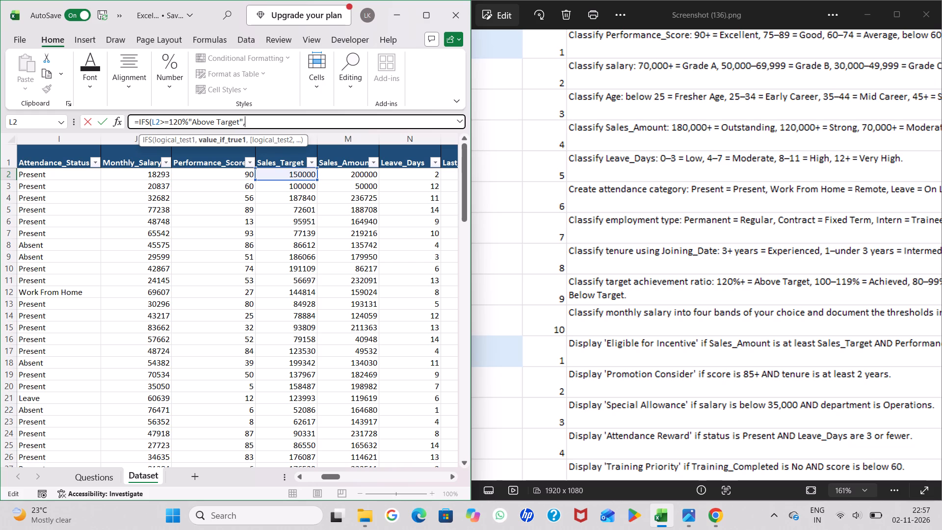
# Add the second condition L2>=100% with the result "Achieved" to the BP2 IFS formula.
pyautogui.click(286, 174)
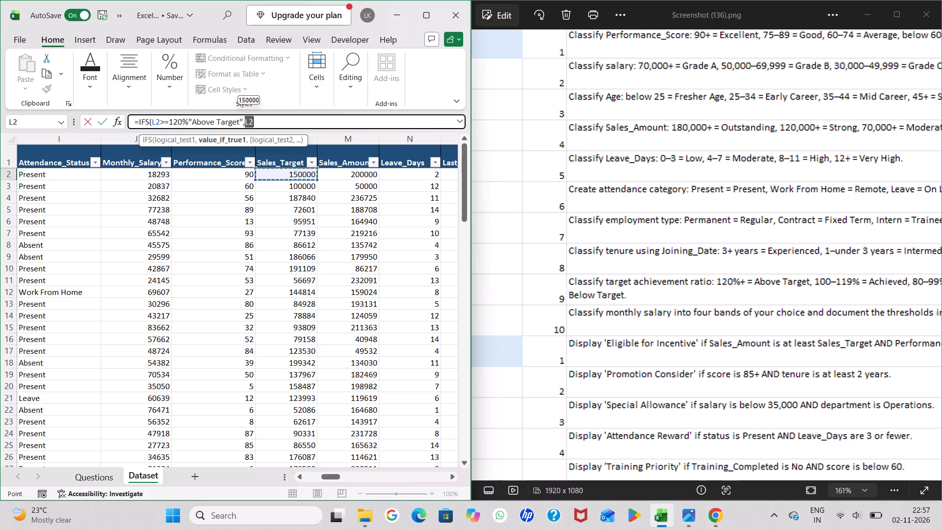
pyautogui.write('>=')
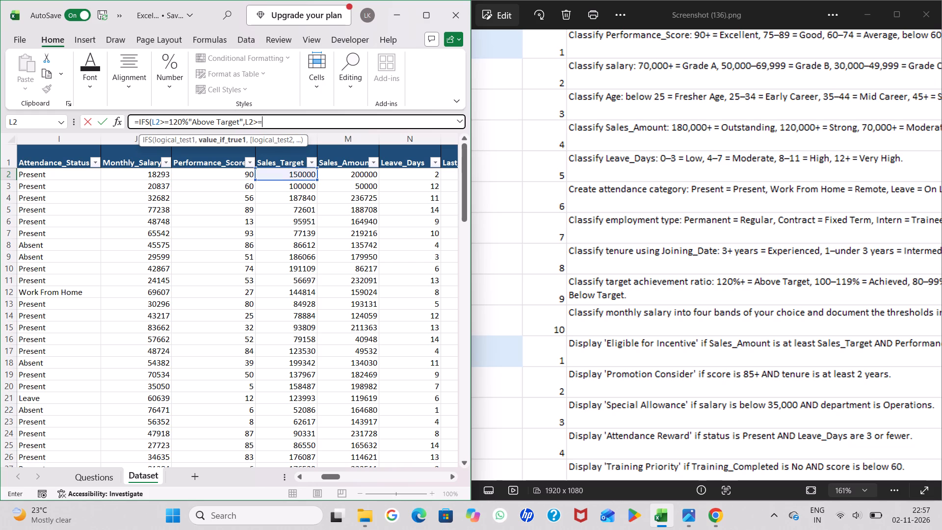
pyautogui.press('1')
pyautogui.write('00')
pyautogui.hotkey('shift', '%')
pyautogui.write(',""')
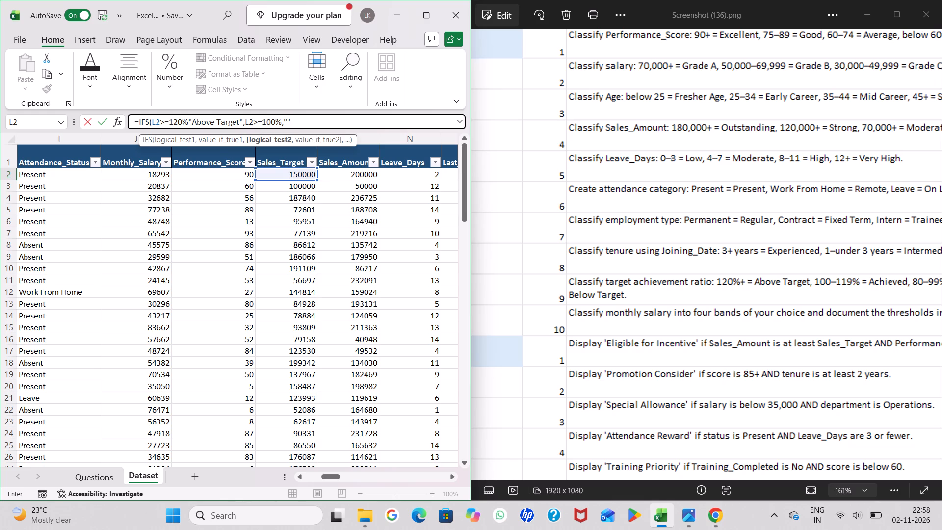
pyautogui.click(287, 121)
pyautogui.write('ie')
pyautogui.write('ved')
# Add the third condition L2>=80% with the result "Near Target" to the BP2 IFS formula, followed by a comma.
pyautogui.moveTo(660, 213); pyautogui.dragTo(639, 213)
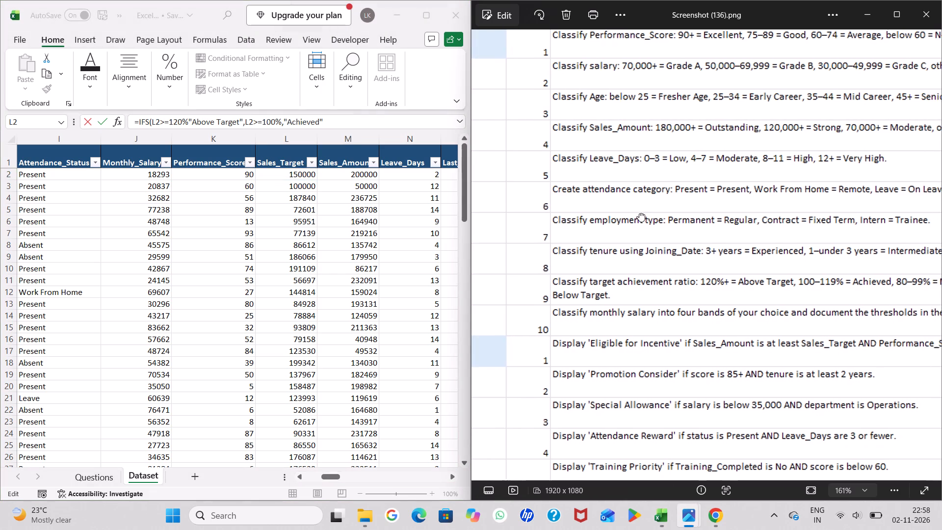
pyautogui.moveTo(639, 213); pyautogui.dragTo(528, 212)
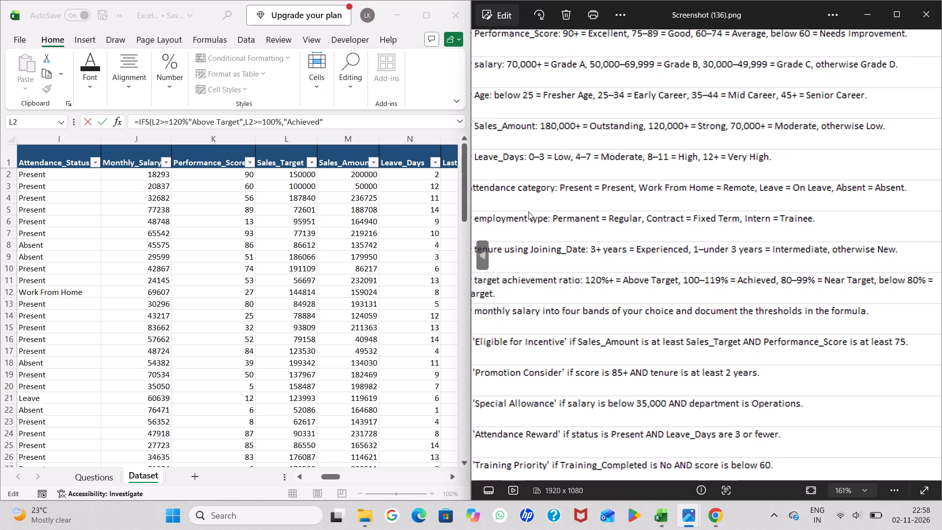
pyautogui.click(331, 120)
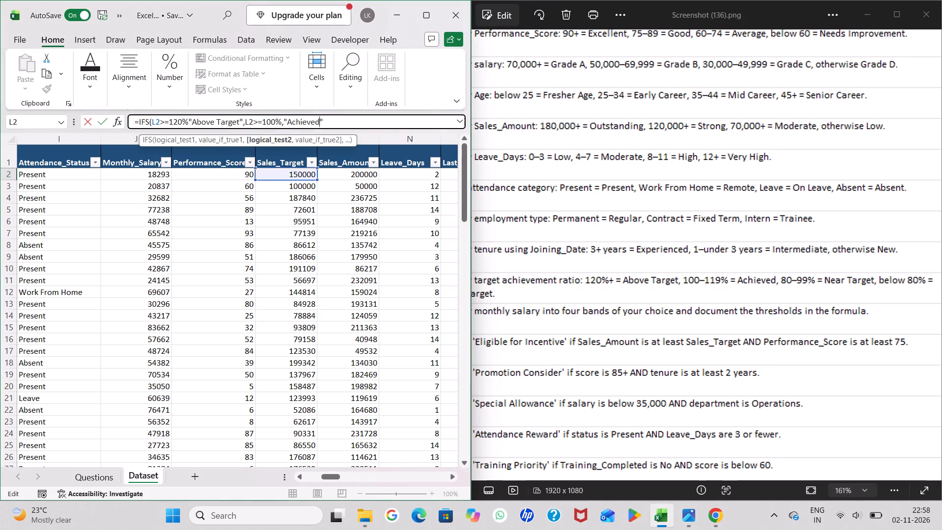
pyautogui.click(331, 120)
pyautogui.press(',')
pyautogui.click(281, 172)
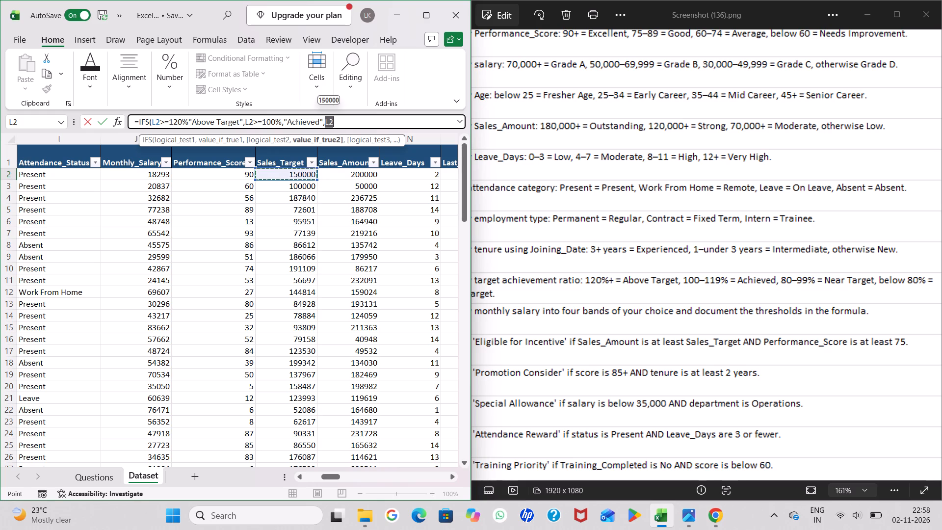
pyautogui.write('>=')
pyautogui.press('5')
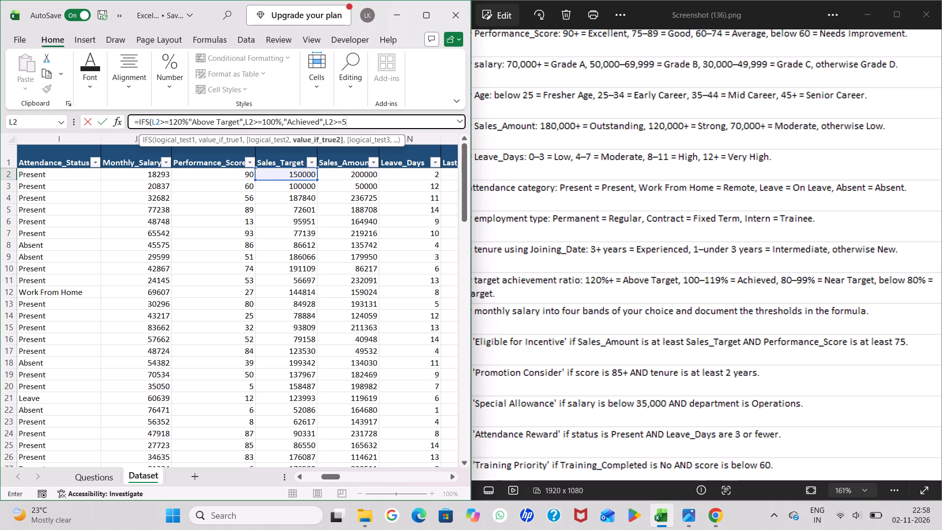
pyautogui.press('BackSpace')
pyautogui.write('80')
pyautogui.hotkey('shift', '%')
pyautogui.write(',""')
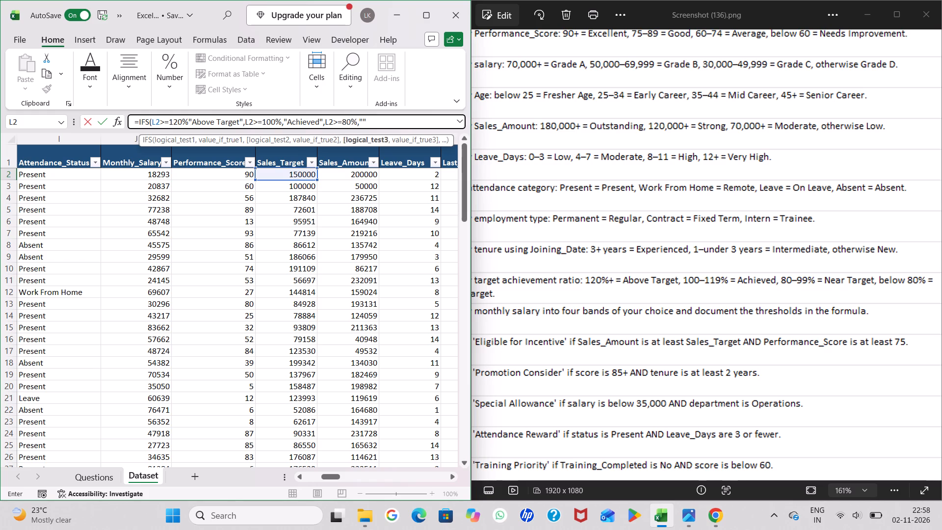
pyautogui.click(362, 121)
pyautogui.press('space')
pyautogui.press('Right')
pyautogui.press(',')
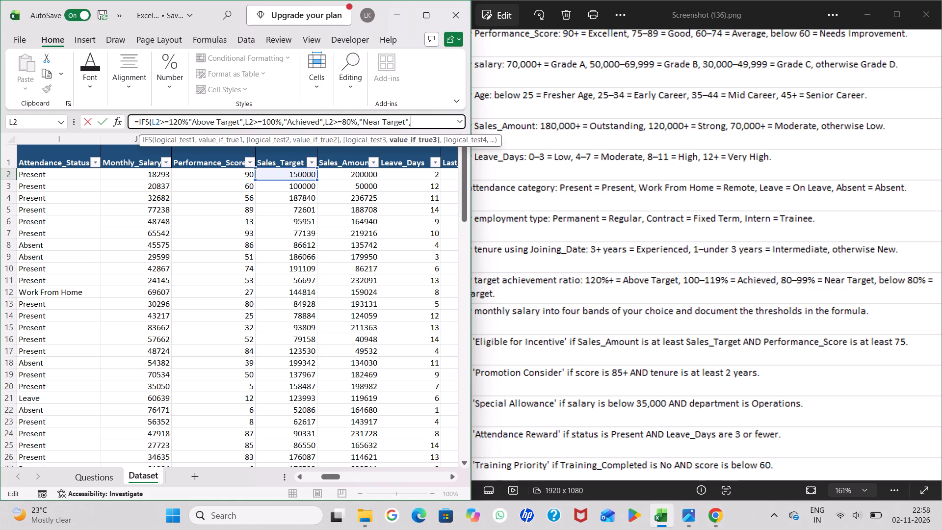
# Add the fourth condition L2<=80% with the result "Below Target", close the IFS formula's bracket, and try to enter it in BP2.
pyautogui.click(302, 174)
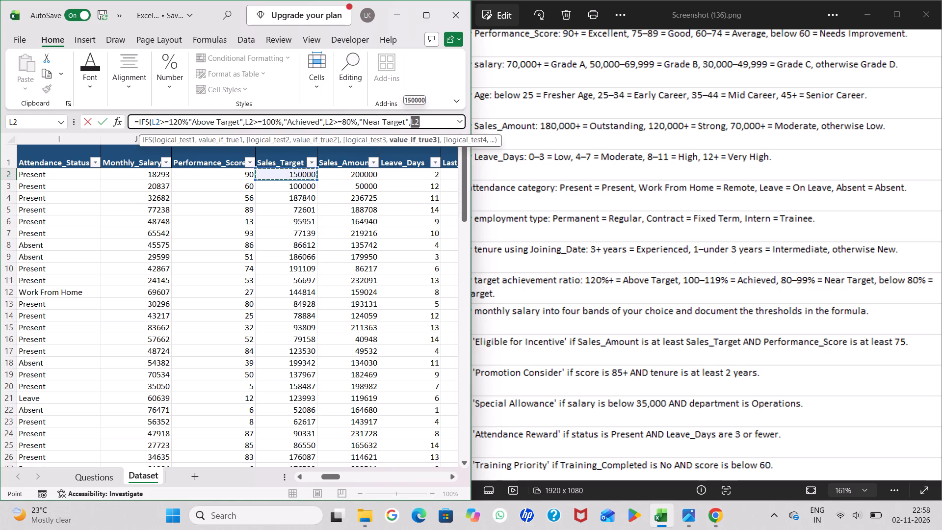
pyautogui.press('shift+less')
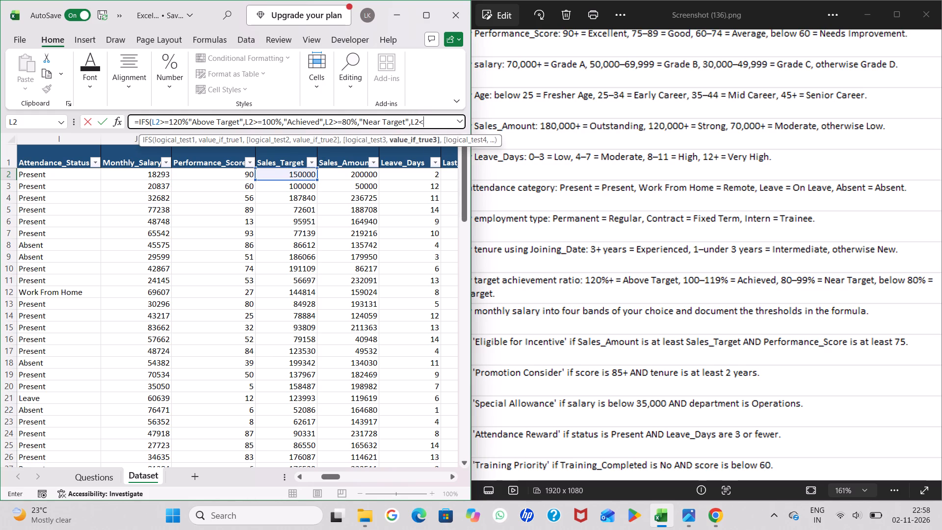
pyautogui.press('=')
pyautogui.write('80')
pyautogui.hotkey('shift', '%')
pyautogui.write(',""')
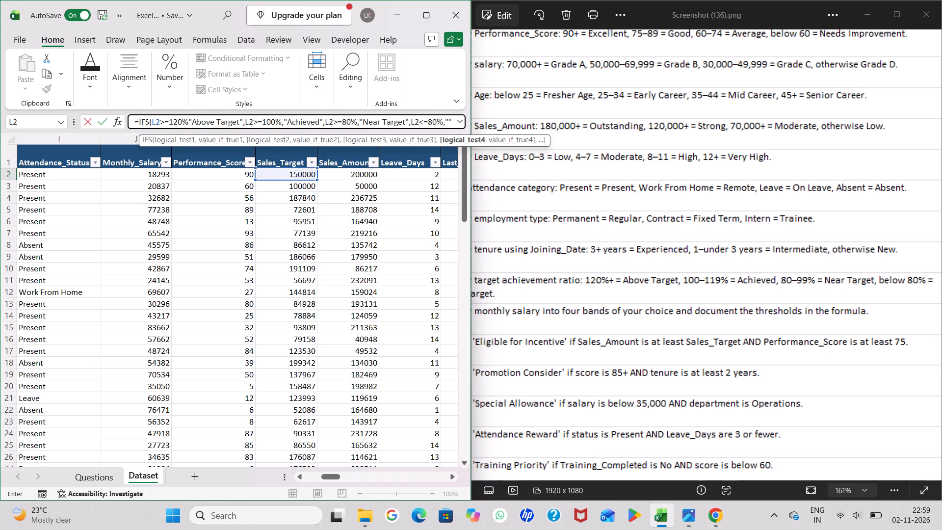
pyautogui.moveTo(562, 284); pyautogui.dragTo(498, 280)
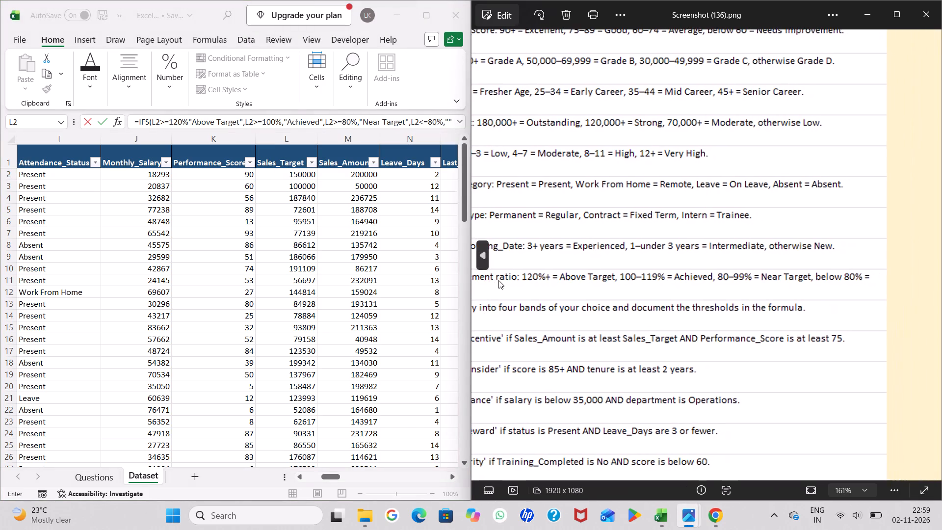
pyautogui.moveTo(498, 280); pyautogui.dragTo(649, 285)
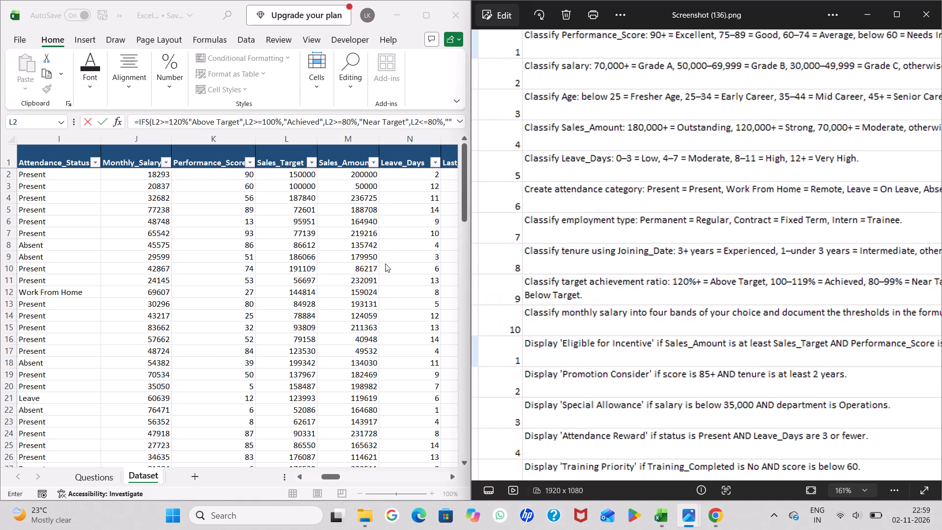
pyautogui.hscroll(-3, 385, 264)
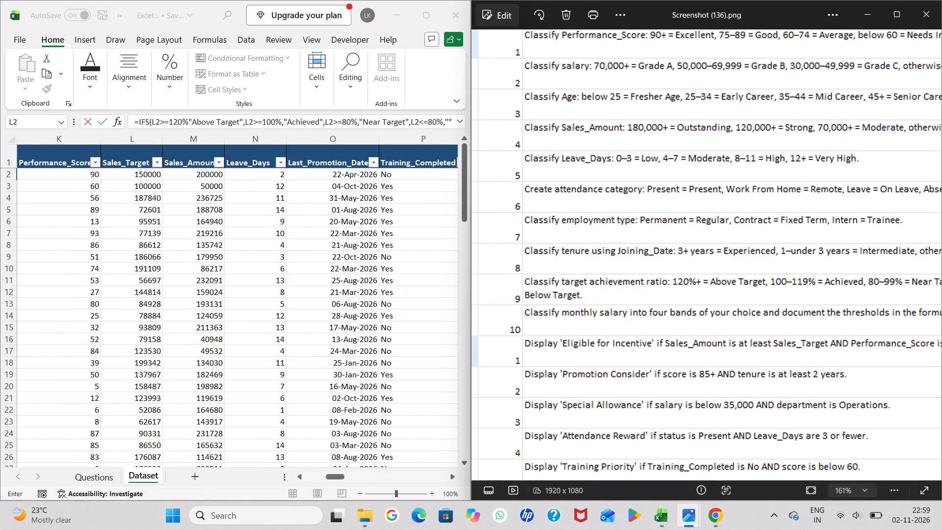
pyautogui.click(449, 120)
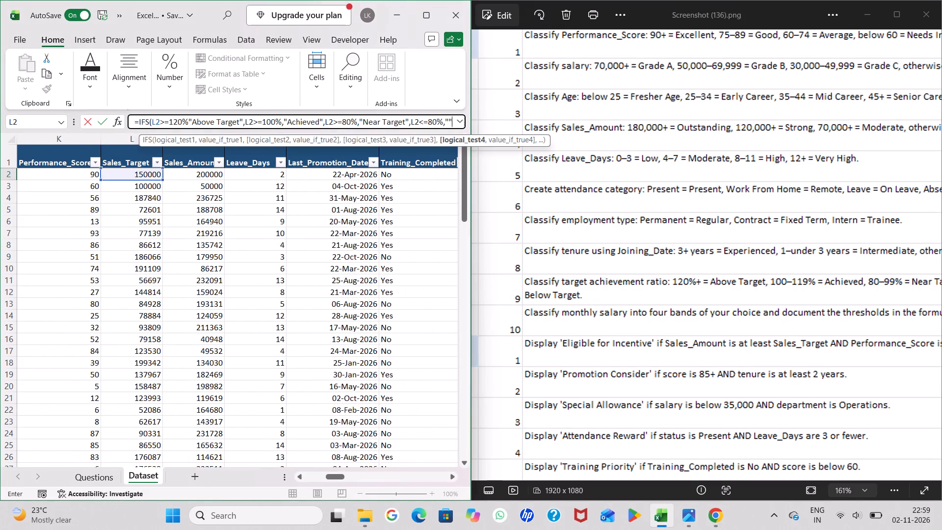
pyautogui.press('BackSpace')
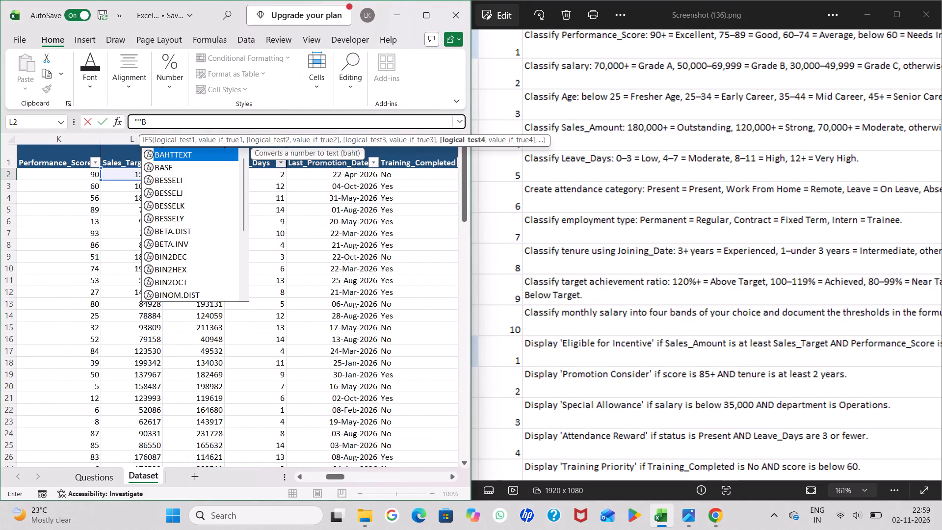
pyautogui.press('Left')
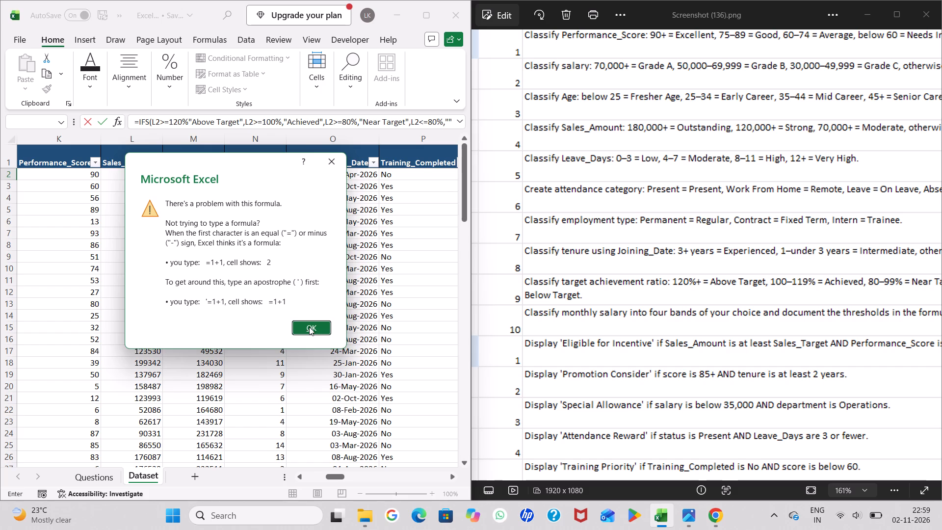
pyautogui.click(309, 327)
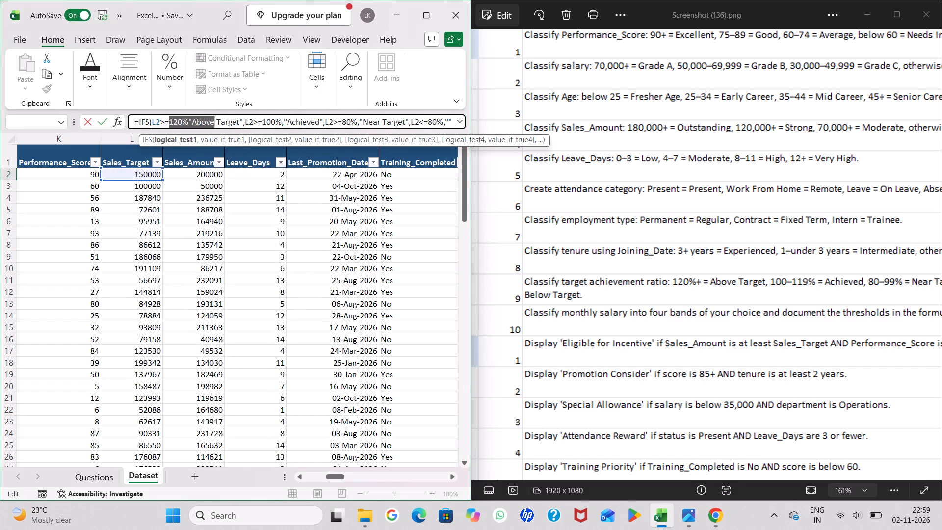
pyautogui.click(449, 120)
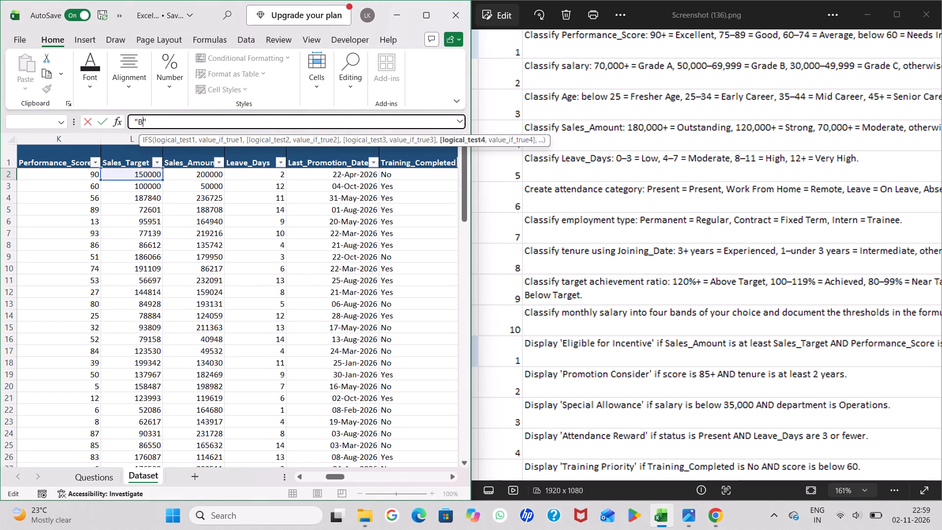
pyautogui.write('elo')
pyautogui.write('w')
pyautogui.press('space')
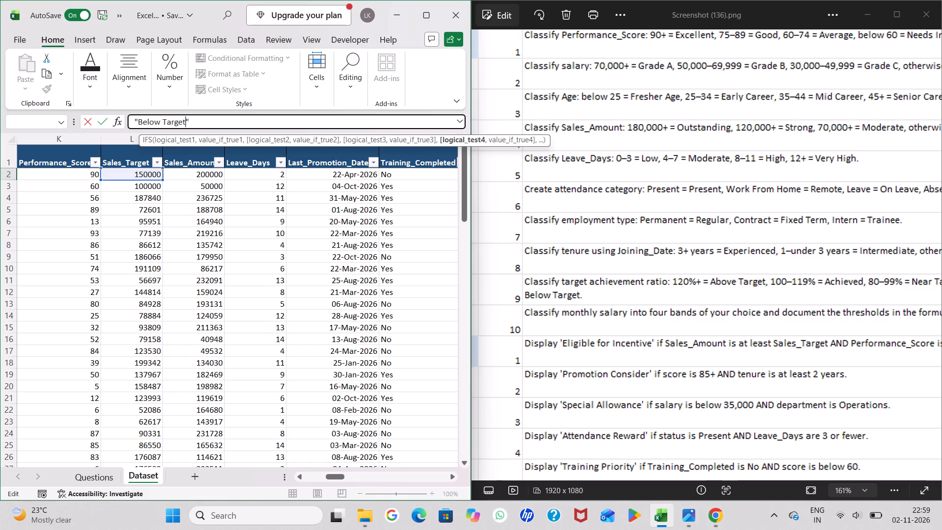
pyautogui.press('Right')
pyautogui.hotkey('shift', ')')
pyautogui.press('Return')
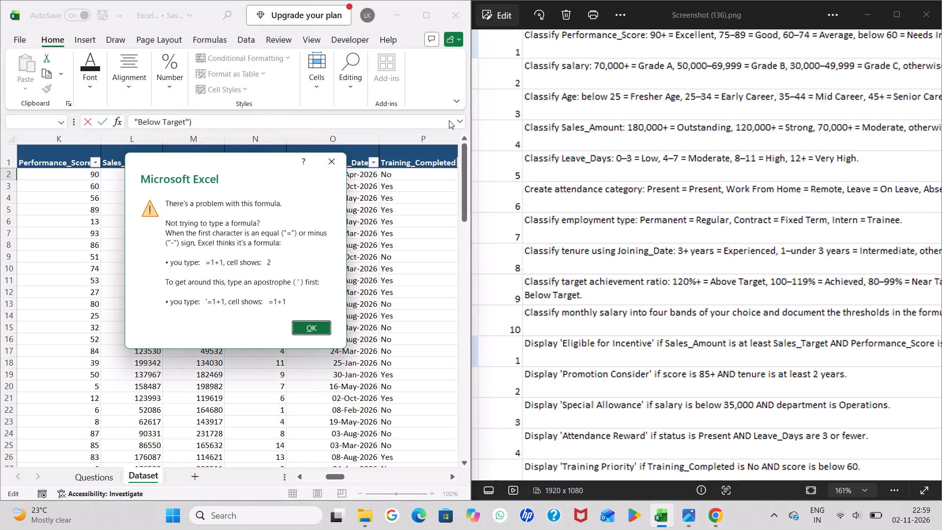
pyautogui.click(310, 325)
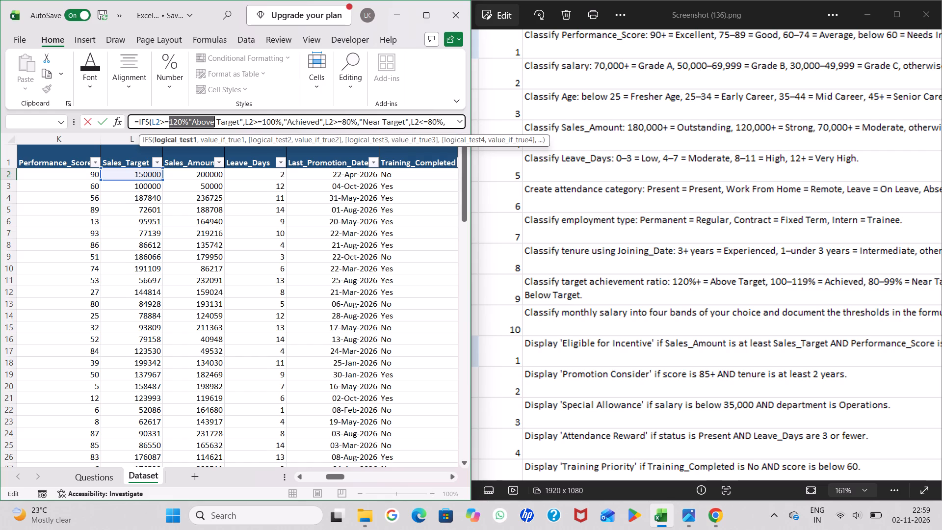
# Insert the missing comma between 120% and "Above Target", and enter the corrected IFS formula in BP2.
pyautogui.click(188, 123)
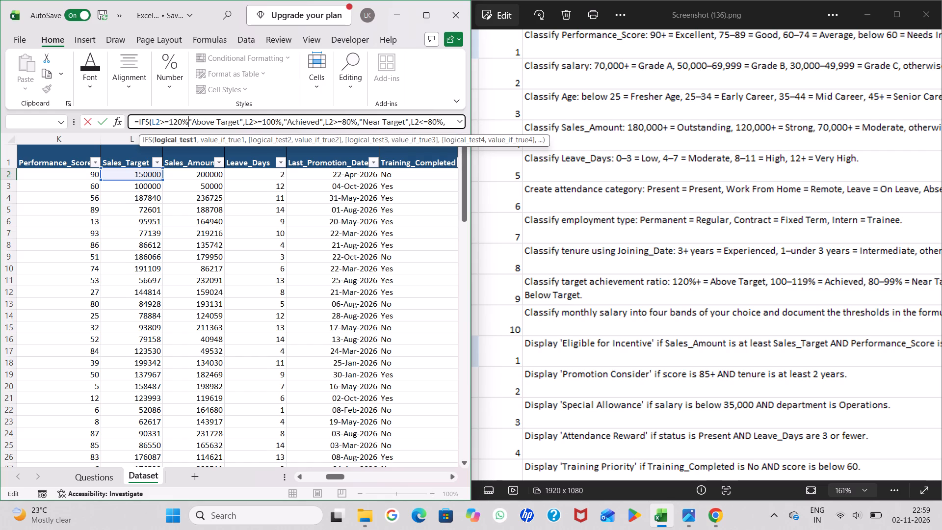
pyautogui.press(',')
pyautogui.press('Return')
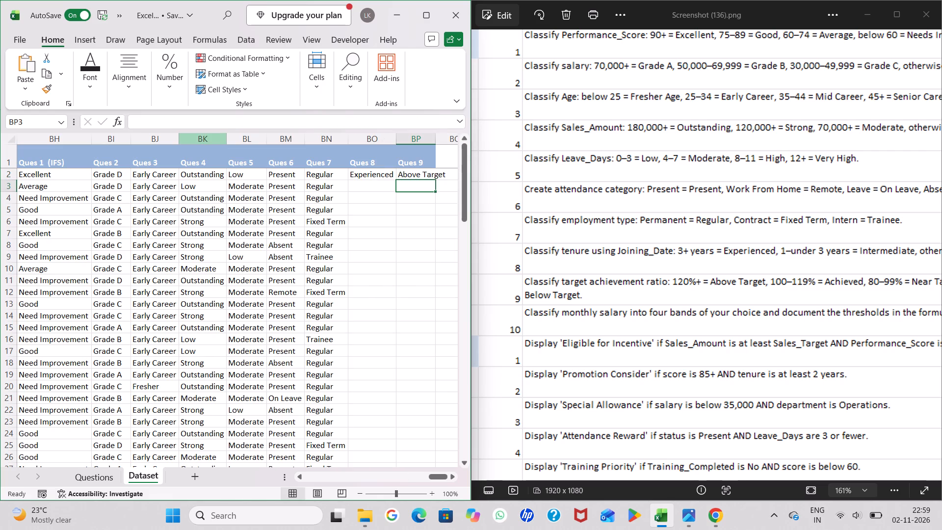
# Fit the width of column BP to its contents, and fill the BP2 formula down the Ques 9 column for all data rows.
pyautogui.doubleClick(435, 139)
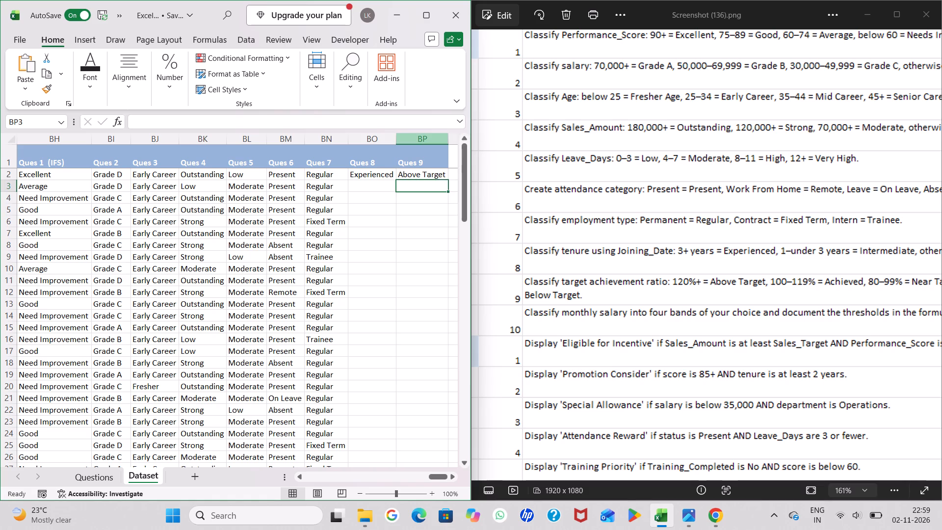
pyautogui.click(436, 172)
pyautogui.doubleClick(449, 178)
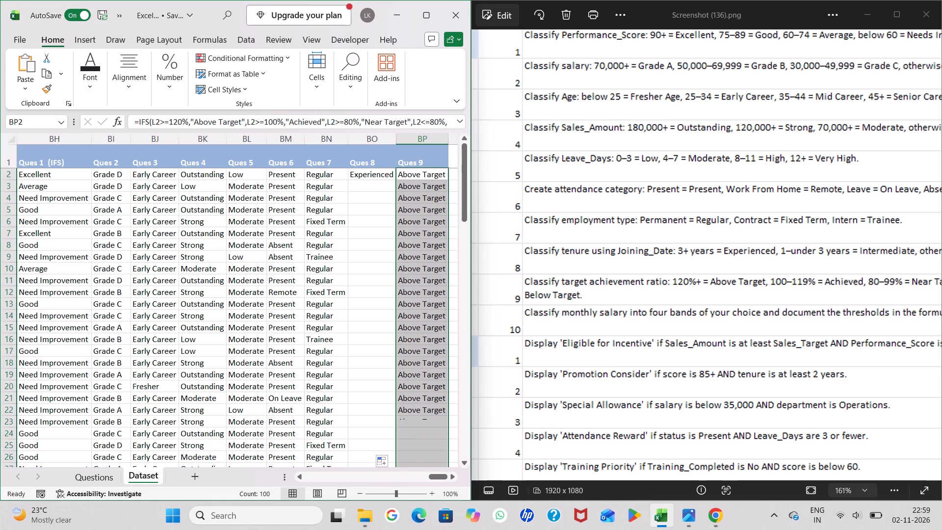
pyautogui.scroll(-8, 398, 212)
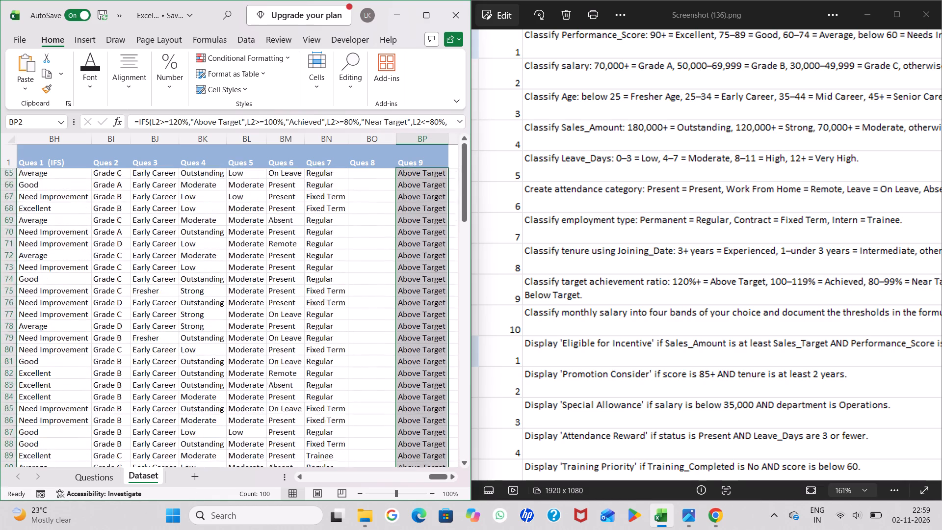
pyautogui.scroll(-5, 398, 212)
pyautogui.scroll(9, 398, 212)
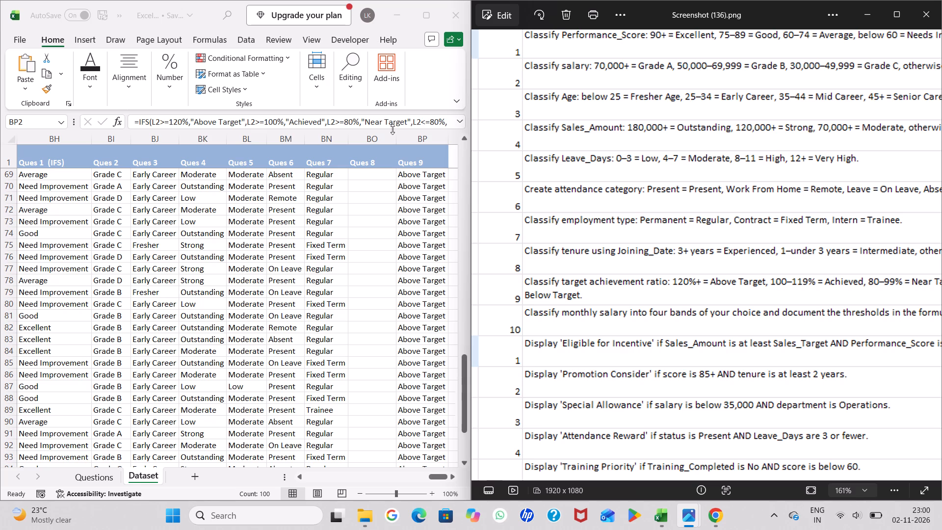
pyautogui.click(431, 125)
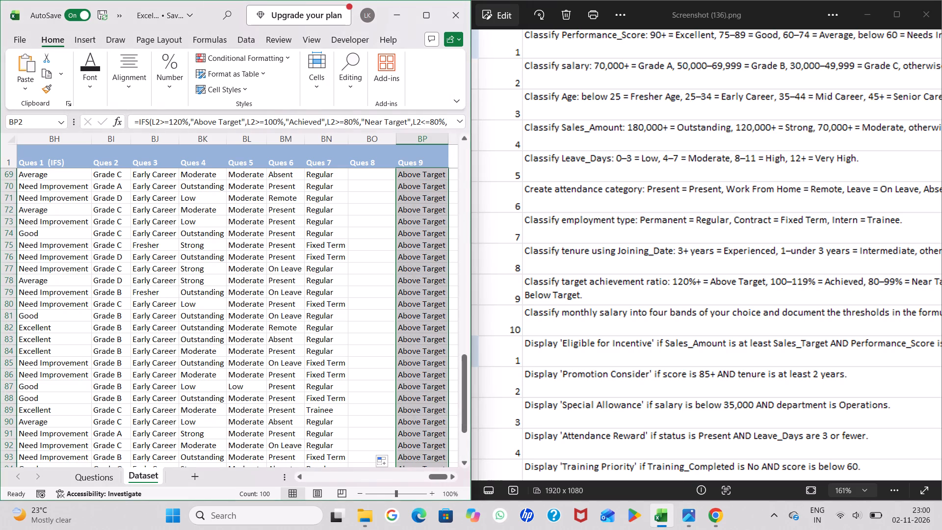
pyautogui.click(431, 125)
pyautogui.press('BackSpace')
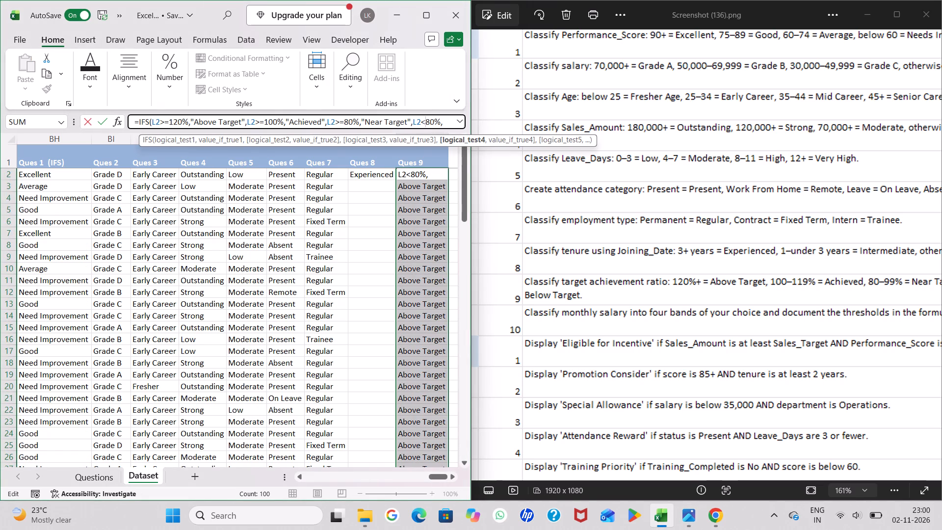
pyautogui.press('Return')
# Fill the revised BP2 formula down the Ques 9 column for all data rows.
pyautogui.click(443, 178)
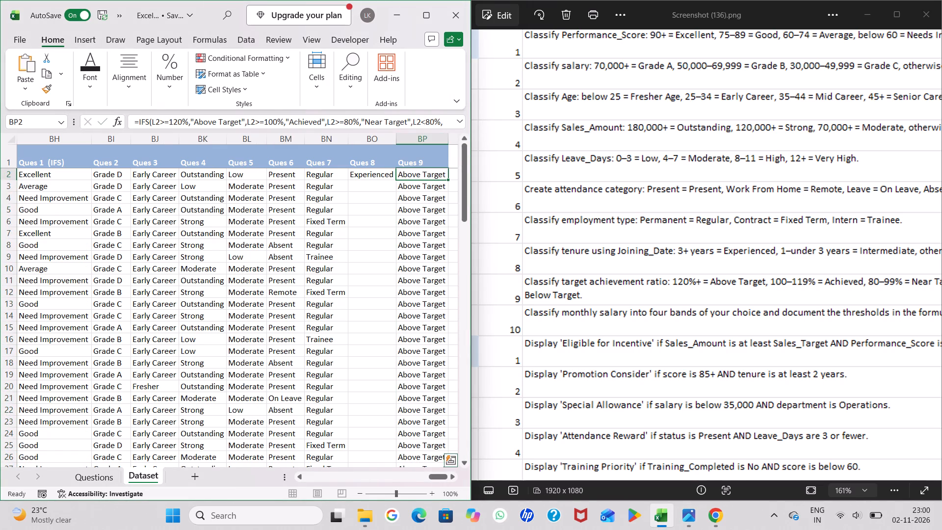
pyautogui.doubleClick(448, 178)
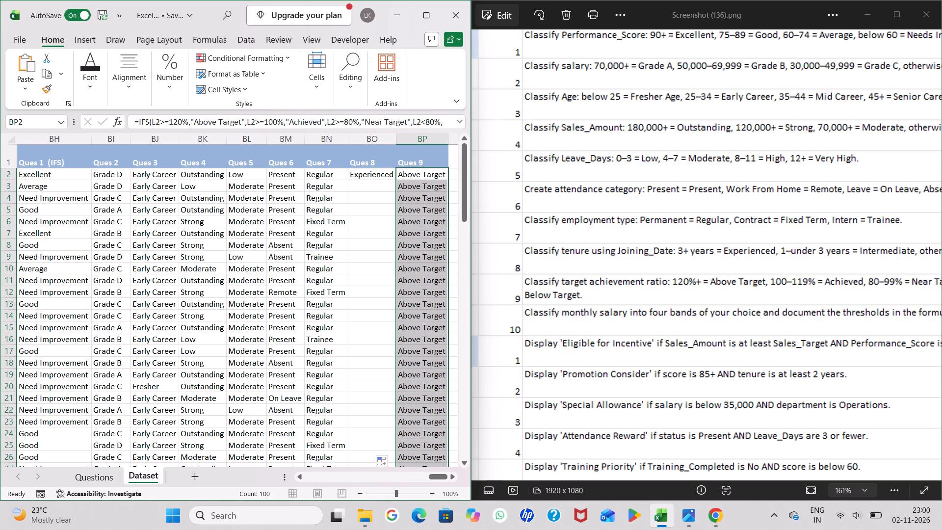
# Move to the empty header cell BQ1, and read question 10 about four monthly salary bands in the practice questions screenshot.
pyautogui.click(420, 159)
pyautogui.press('Right')
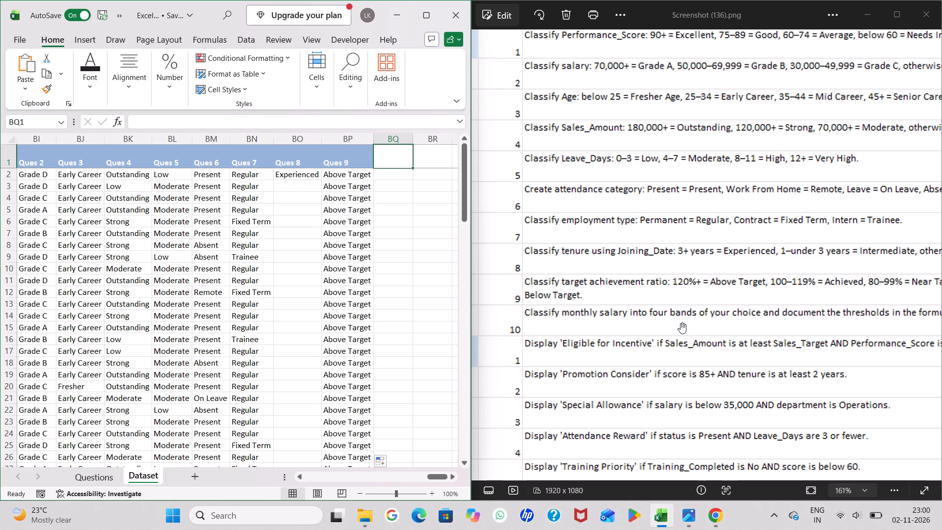
pyautogui.moveTo(680, 323); pyautogui.dragTo(613, 316)
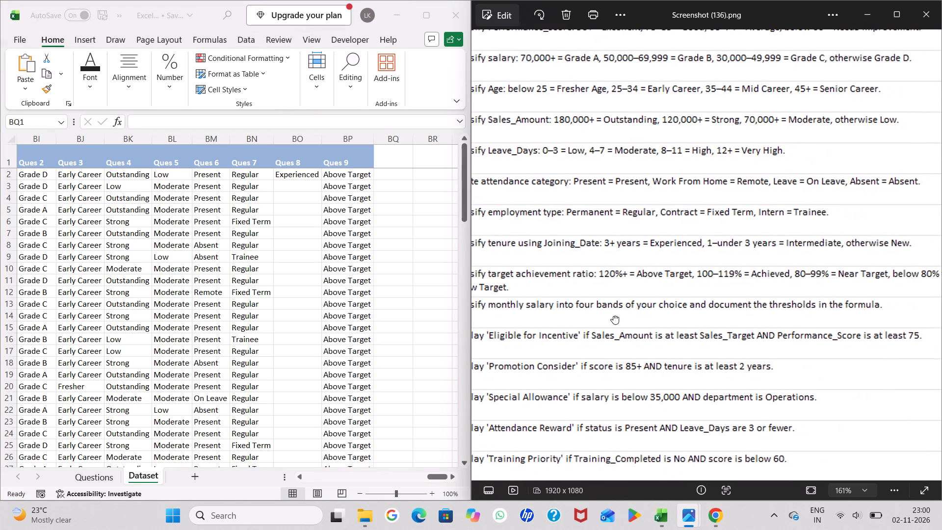
pyautogui.moveTo(613, 316); pyautogui.dragTo(634, 315)
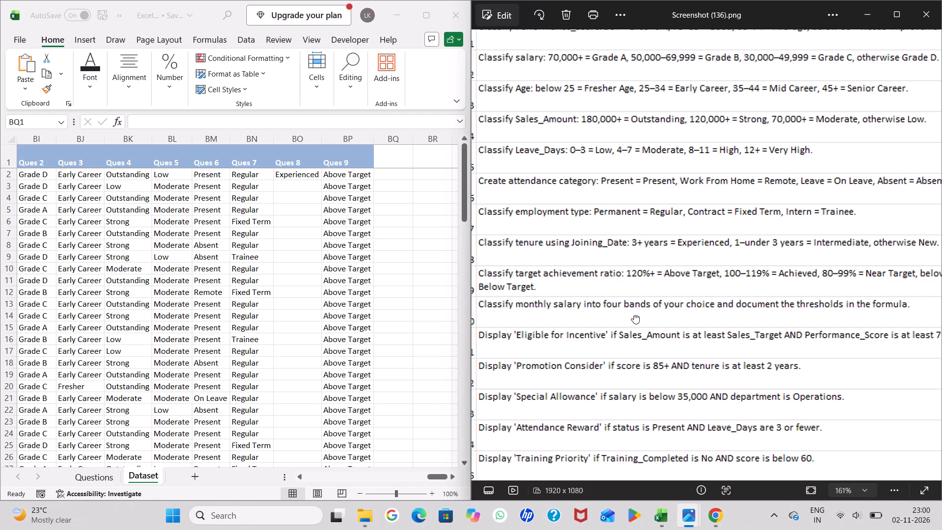
pyautogui.moveTo(634, 315); pyautogui.dragTo(637, 316)
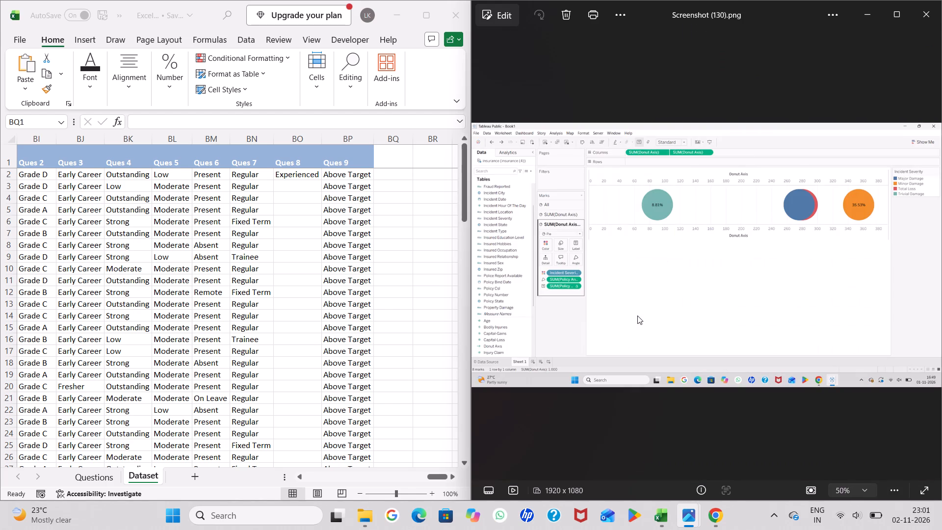
pyautogui.keyDown('ctrl'); pyautogui.scroll(10, 637, 316); pyautogui.keyUp('ctrl')
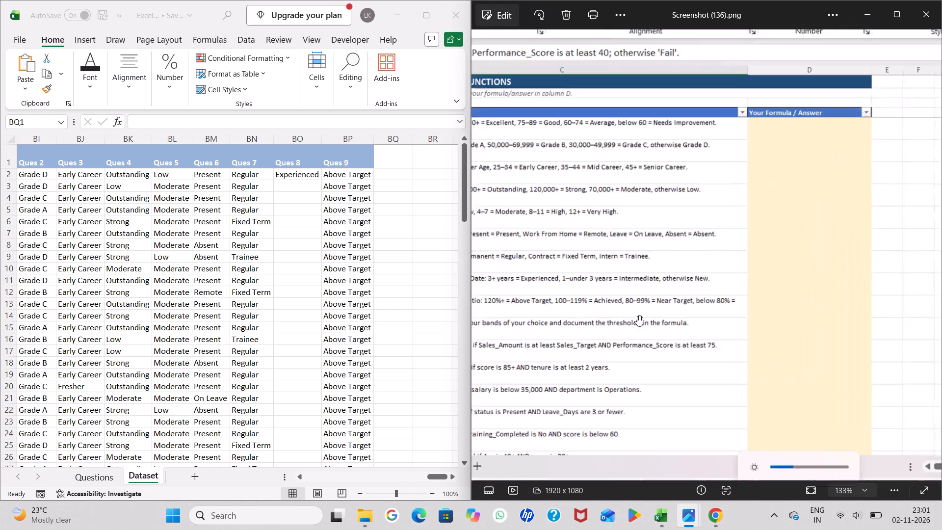
pyautogui.moveTo(588, 326); pyautogui.dragTo(753, 319)
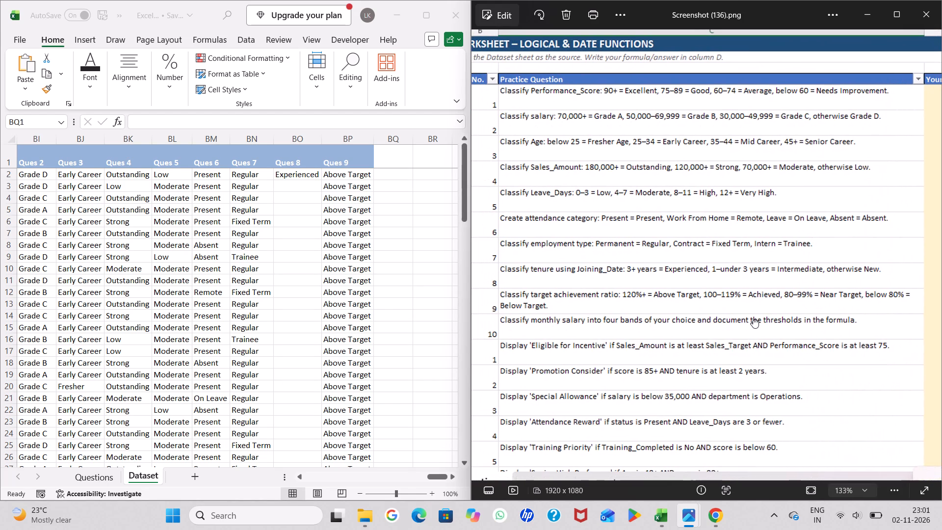
pyautogui.moveTo(753, 319); pyautogui.dragTo(754, 319)
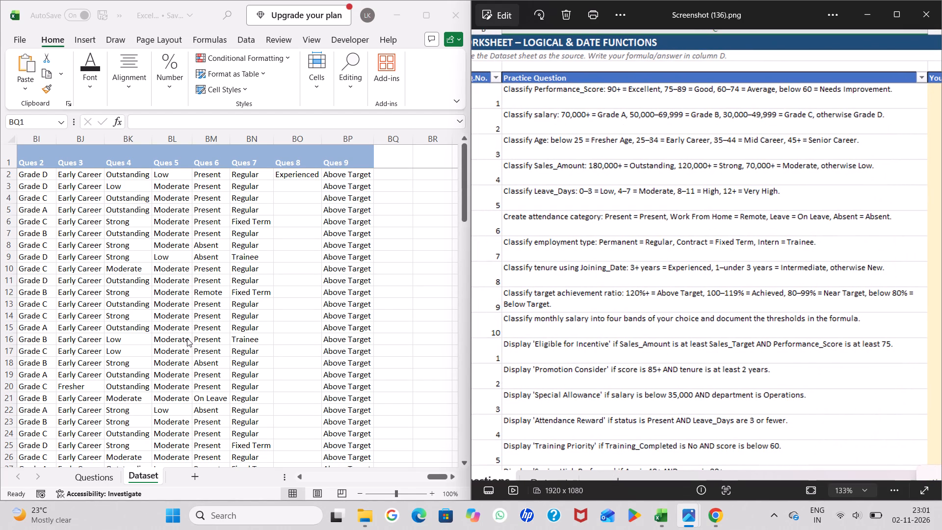
# Save the Excel workbook and close it.
pyautogui.click(187, 338)
pyautogui.hotkey('ctrl', 's')
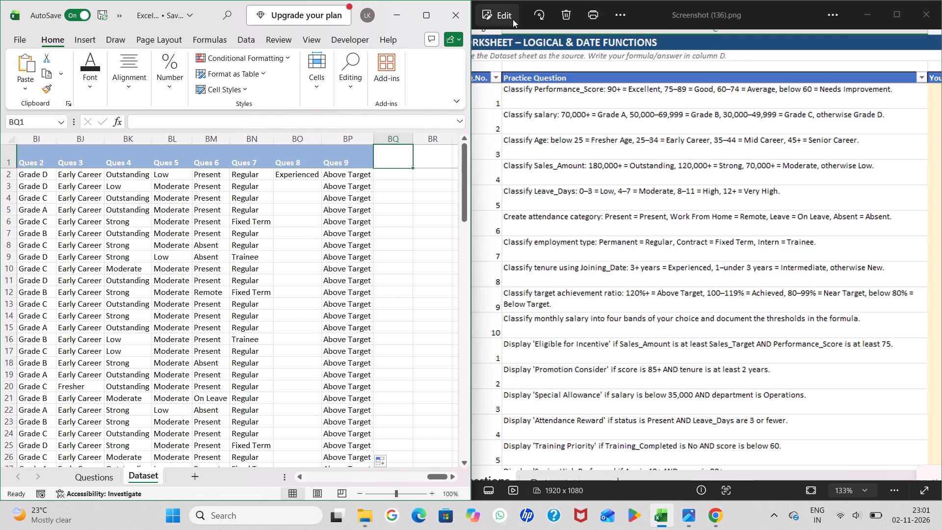
pyautogui.click(455, 17)
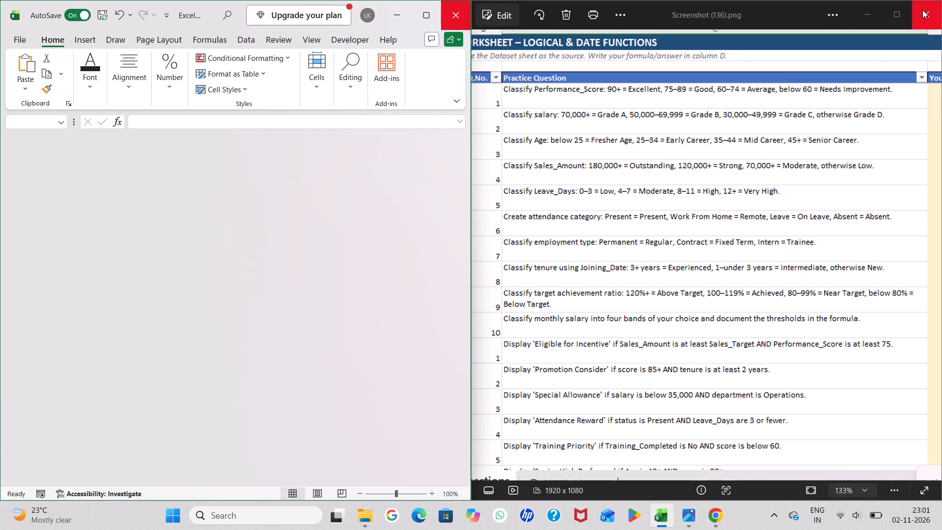
# Close the remaining Photos, Chrome and File Explorer windows until only the desktop is left.
pyautogui.click(922, 10)
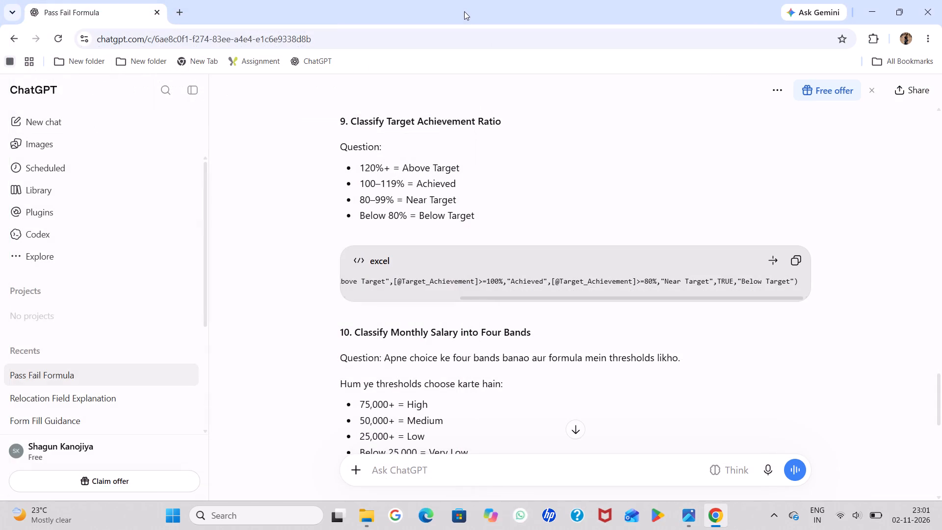
pyautogui.click(931, 17)
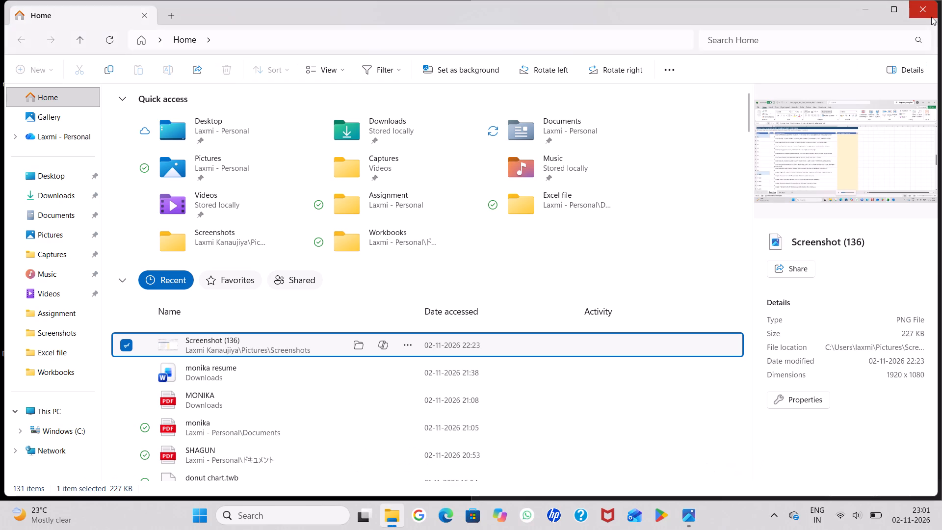
pyautogui.click(931, 17)
pyautogui.click(934, 6)
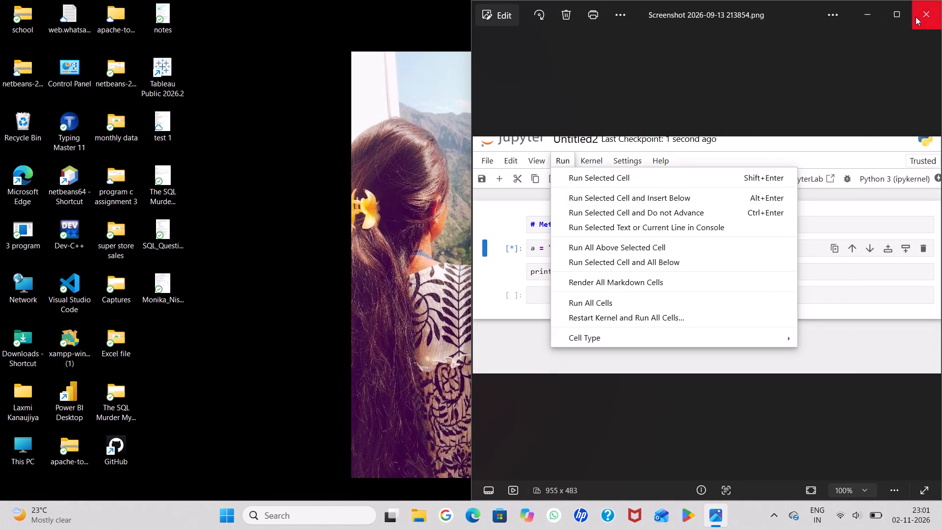
pyautogui.click(916, 17)
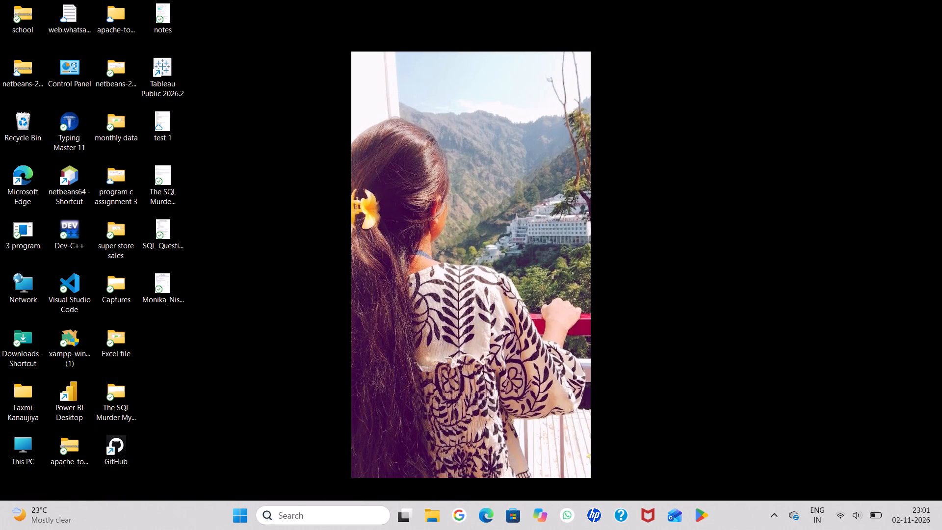
# Reopen Chrome, reach YouTube through a Google search for youtube, and play the 100 Daily Use Verbs Spoken English Class 03 video.
pyautogui.click(351, 513)
pyautogui.click(340, 245)
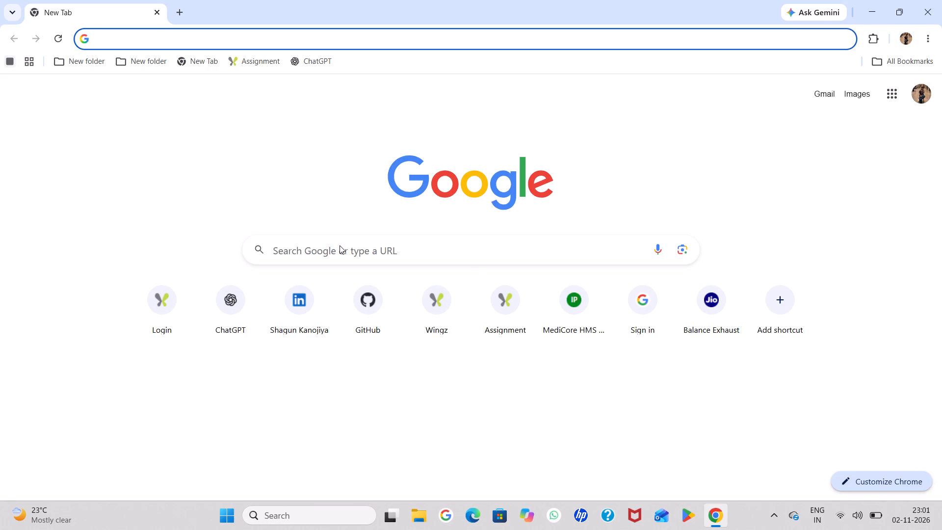
pyautogui.click(366, 242)
pyautogui.click(336, 273)
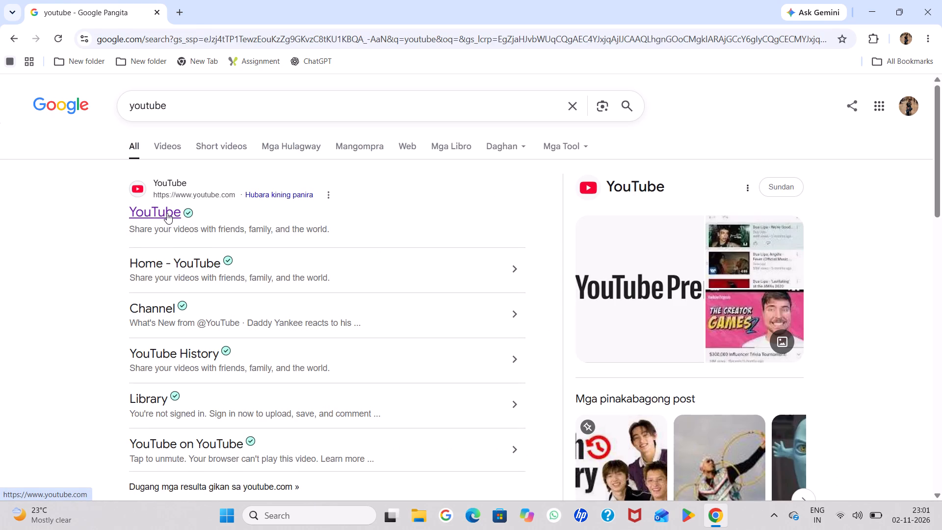
pyautogui.click(167, 212)
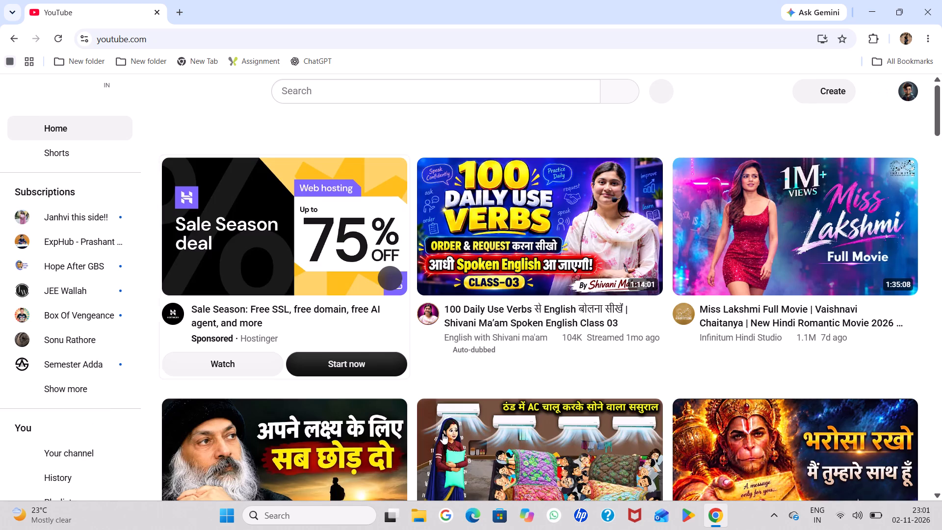
pyautogui.click(559, 255)
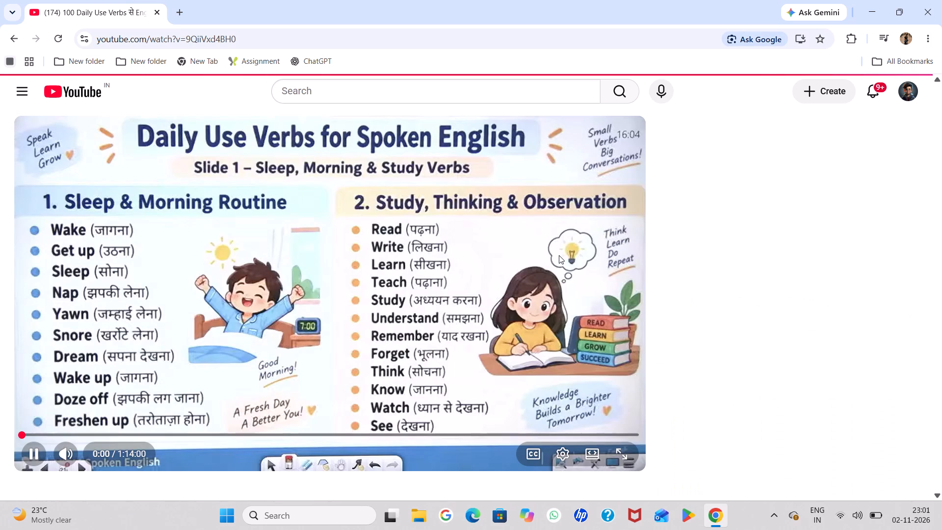